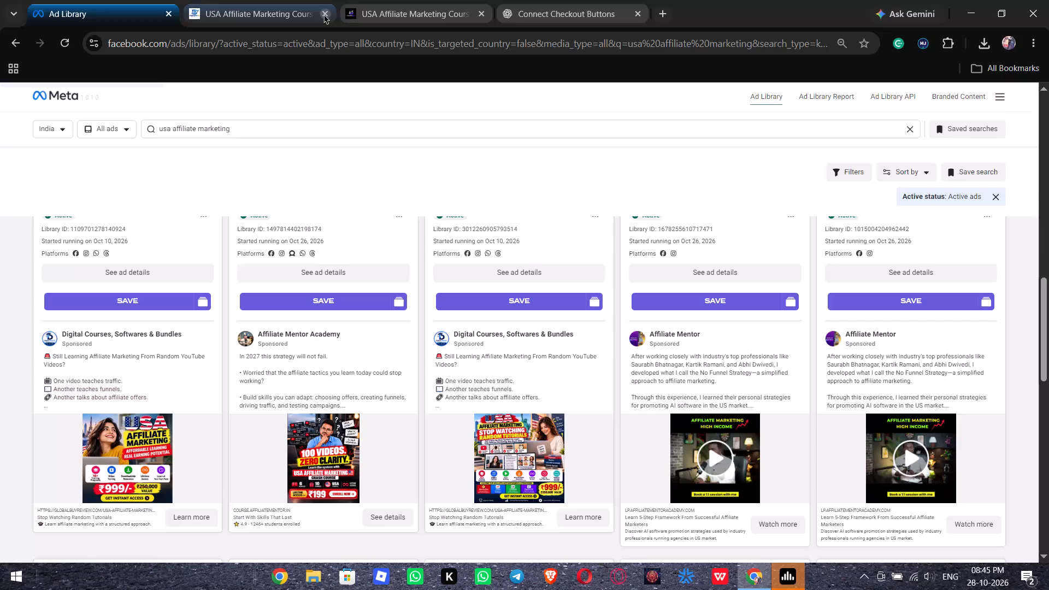
Close the two USA Affiliate Marketing Course tabs and the Connect Checkout Buttons tab, keeping only the Ad Library open.
{"action": "left_click", "coordinate": [324, 14]}
{"action": "left_click", "coordinate": [325, 13]}
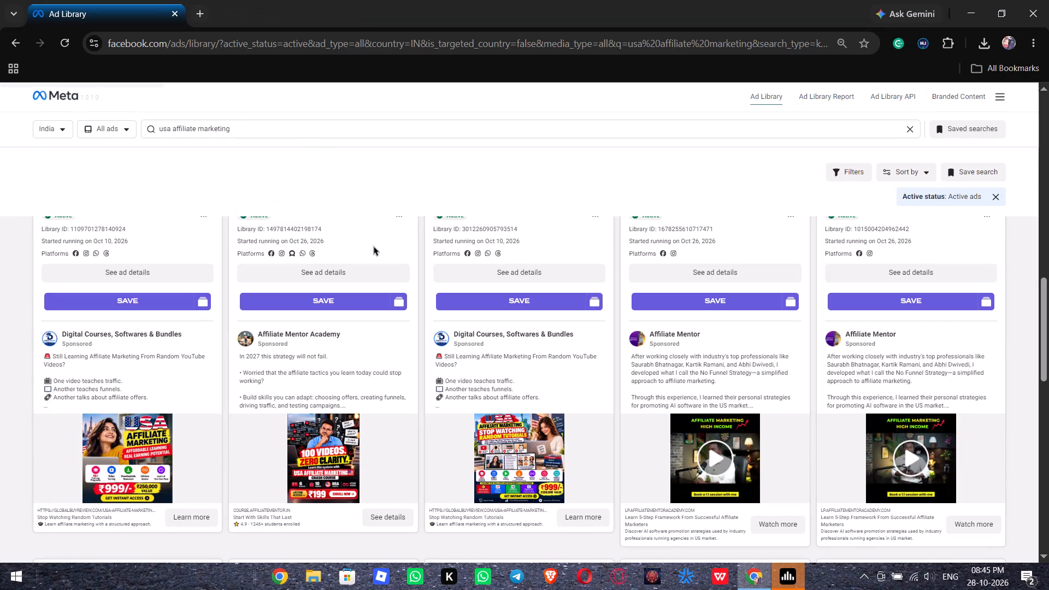
Look through the active Indian ads for "usa affiliate marketing" in the Ad Library, examining their advertisers, creatives, copy and offers.
{"action": "scroll", "coordinate": [374, 246], "scroll_direction": "up", "scroll_amount": 3}
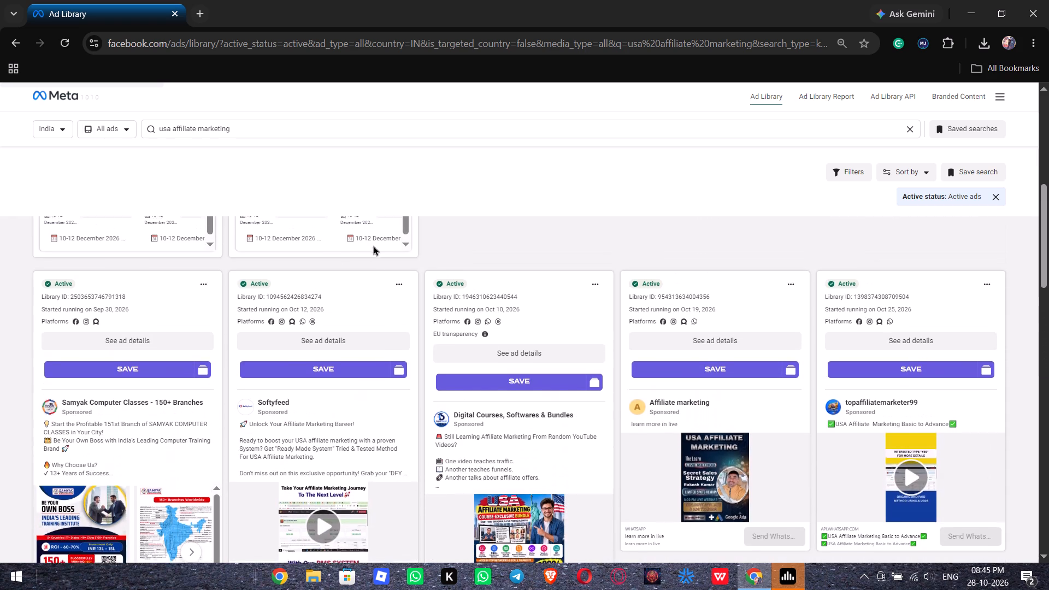
{"action": "scroll", "coordinate": [374, 246], "scroll_direction": "down", "scroll_amount": 2}
{"action": "scroll", "coordinate": [374, 246], "scroll_direction": "up", "scroll_amount": 1}
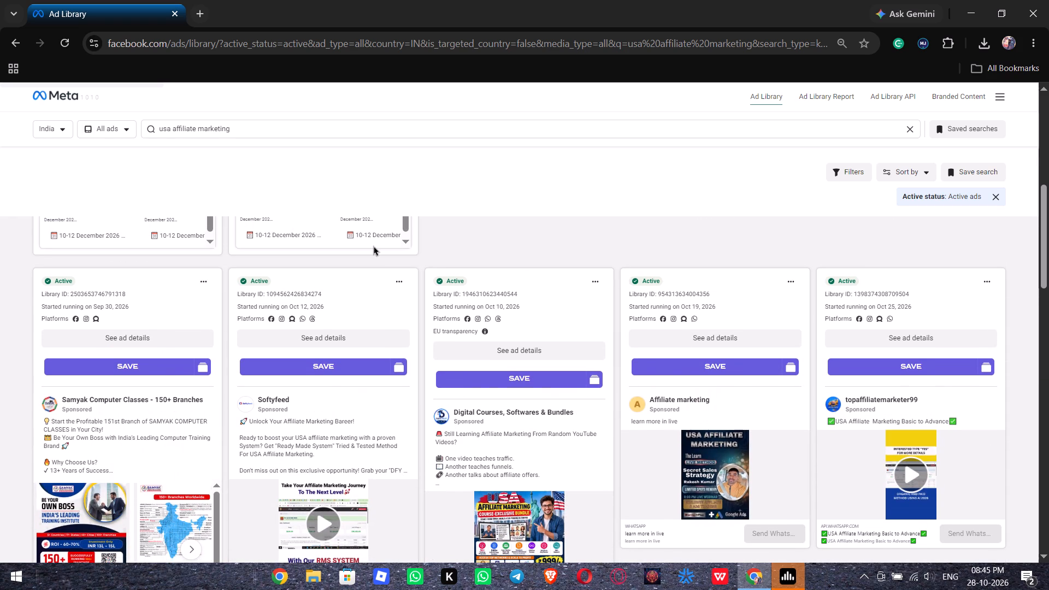
{"action": "scroll", "coordinate": [374, 246], "scroll_direction": "up", "scroll_amount": 1}
{"action": "scroll", "coordinate": [457, 248], "scroll_direction": "up", "scroll_amount": 3}
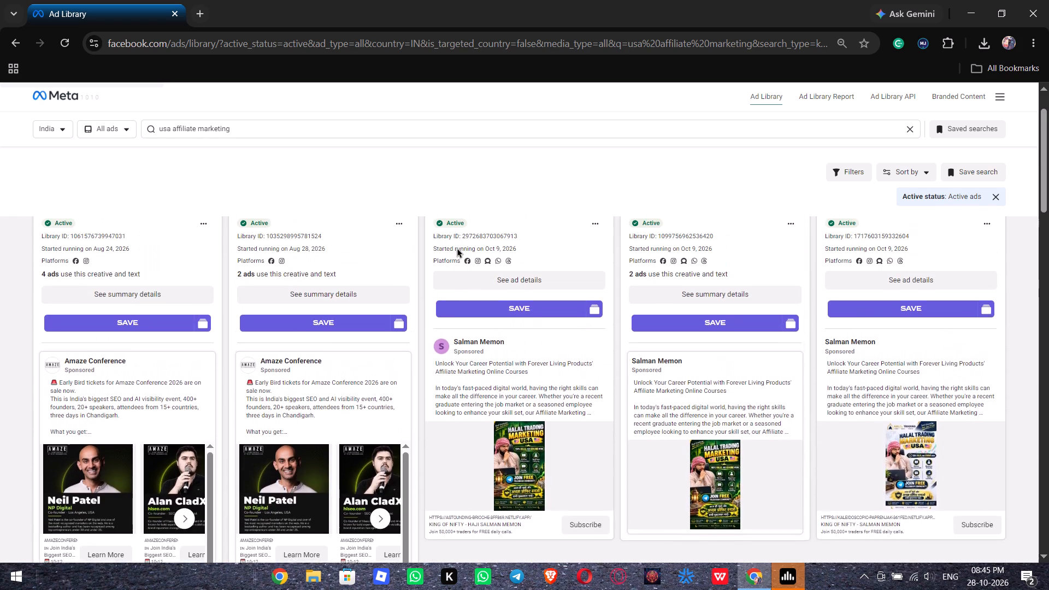
{"action": "scroll", "coordinate": [457, 248], "scroll_direction": "up", "scroll_amount": 2}
{"action": "scroll", "coordinate": [457, 248], "scroll_direction": "down", "scroll_amount": 1}
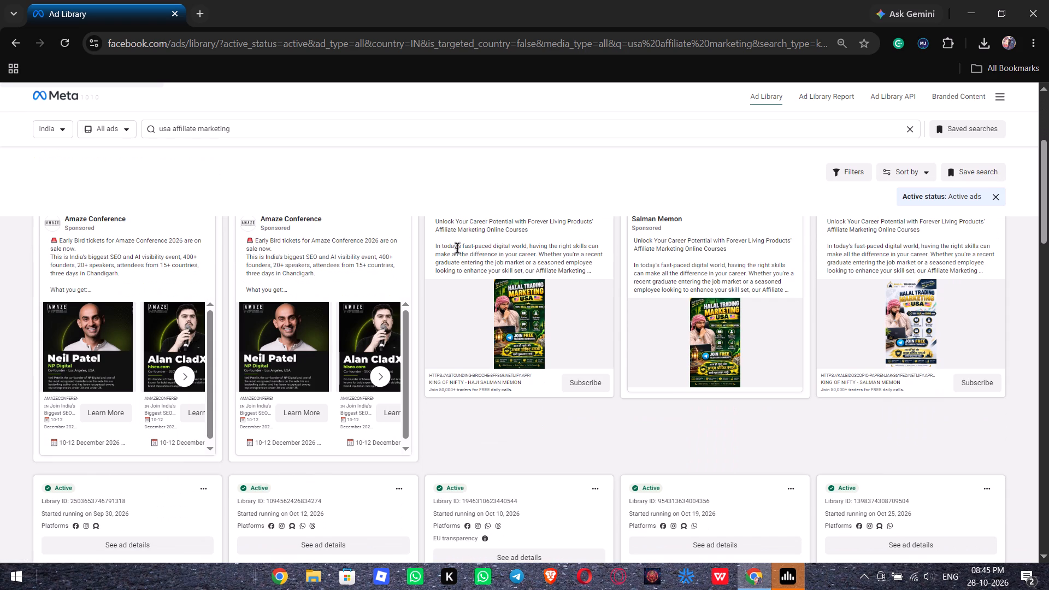
{"action": "scroll", "coordinate": [457, 248], "scroll_direction": "down", "scroll_amount": 1}
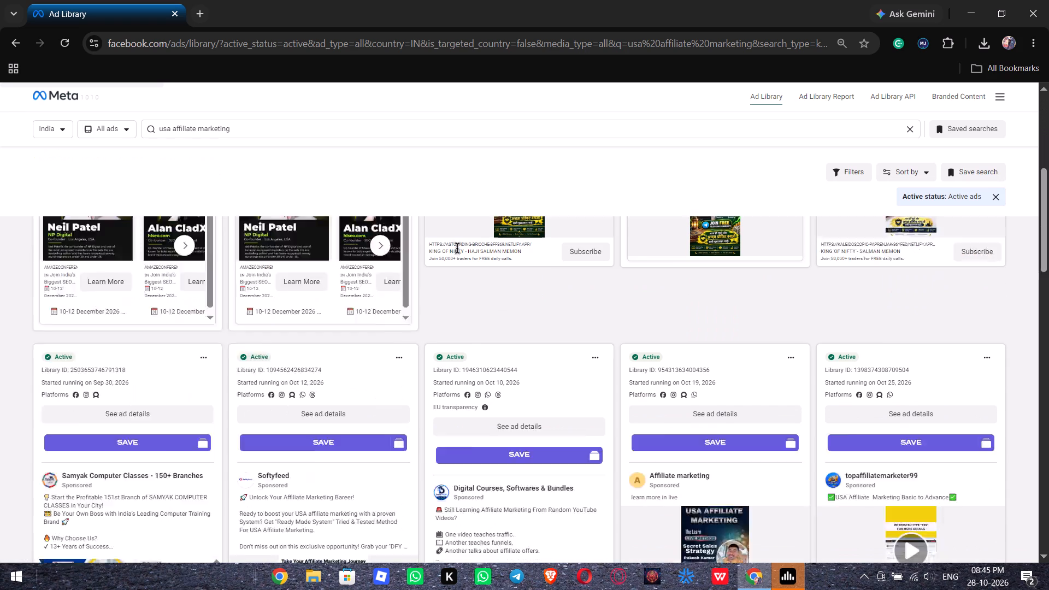
{"action": "scroll", "coordinate": [457, 248], "scroll_direction": "down", "scroll_amount": 2}
{"action": "scroll", "coordinate": [457, 248], "scroll_direction": "up", "scroll_amount": 1}
{"action": "scroll", "coordinate": [457, 248], "scroll_direction": "down", "scroll_amount": 1}
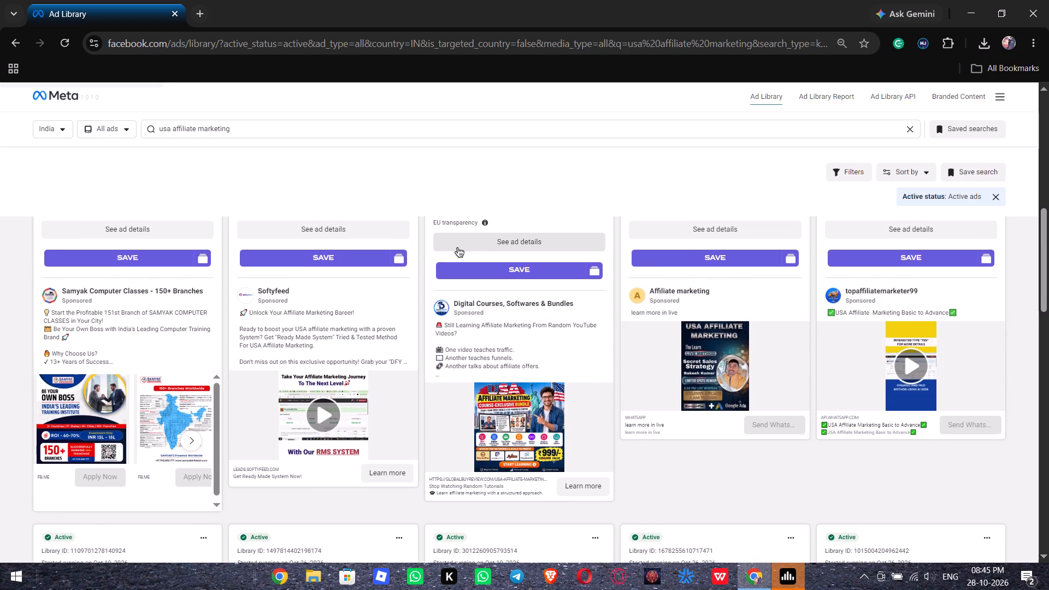
{"action": "scroll", "coordinate": [457, 248], "scroll_direction": "down", "scroll_amount": 2}
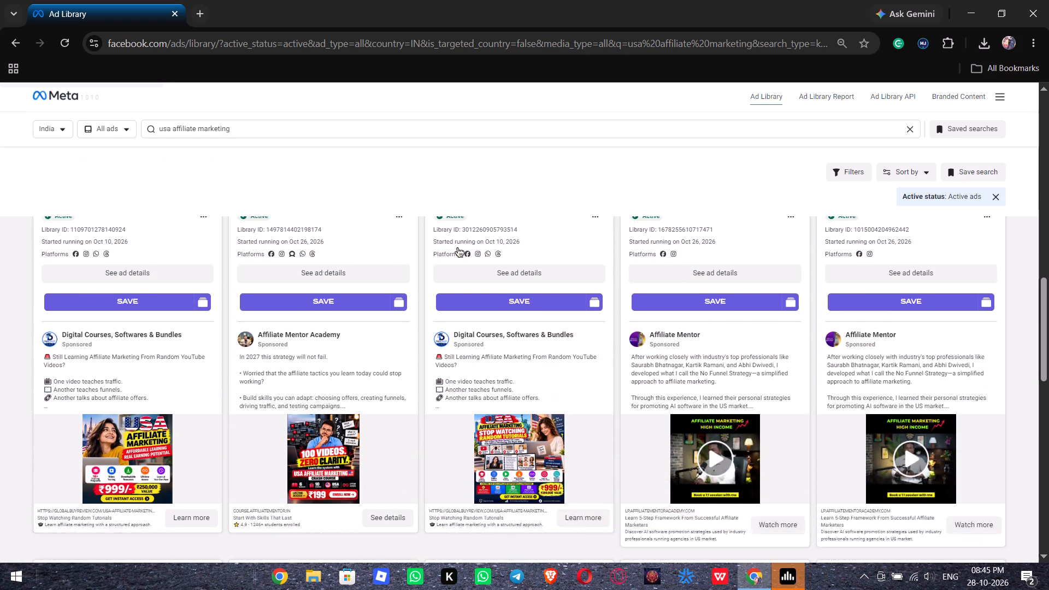
{"action": "scroll", "coordinate": [457, 248], "scroll_direction": "down", "scroll_amount": 1}
{"action": "scroll", "coordinate": [457, 248], "scroll_direction": "up", "scroll_amount": 1}
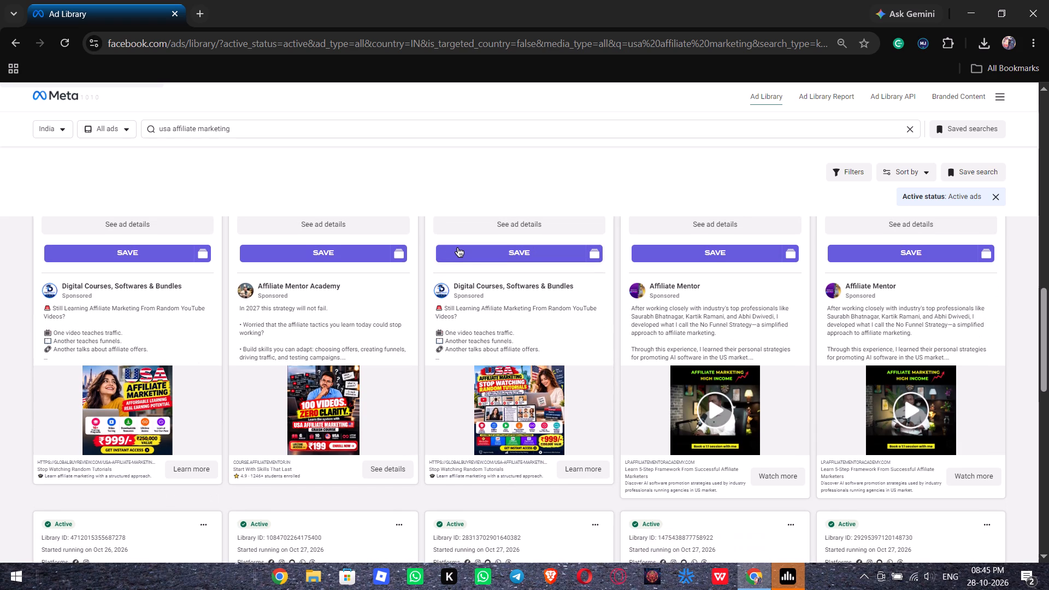
{"action": "scroll", "coordinate": [457, 248], "scroll_direction": "up", "scroll_amount": 2}
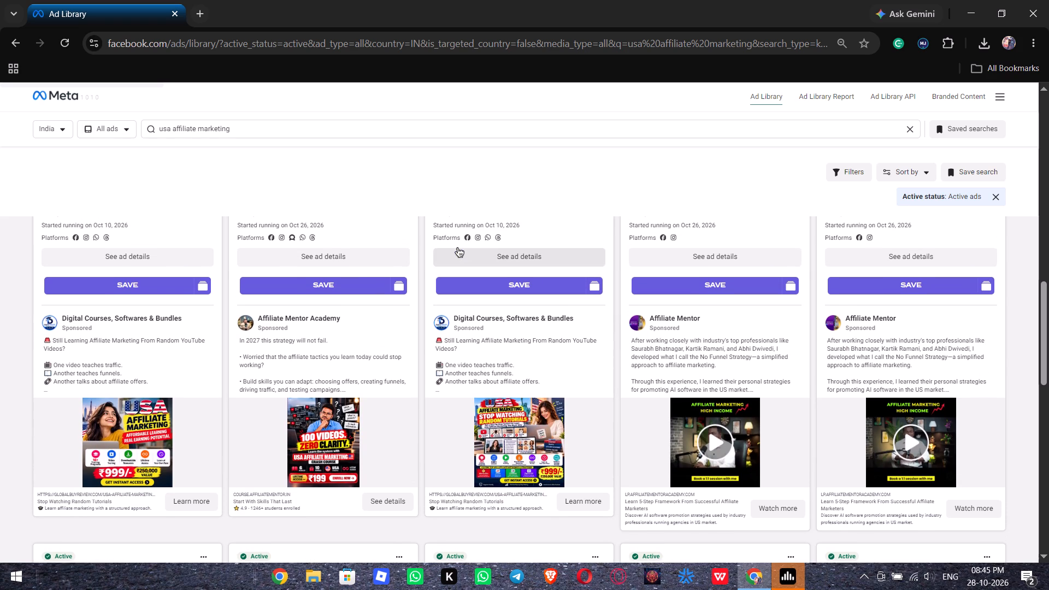
{"action": "scroll", "coordinate": [457, 248], "scroll_direction": "up", "scroll_amount": 3}
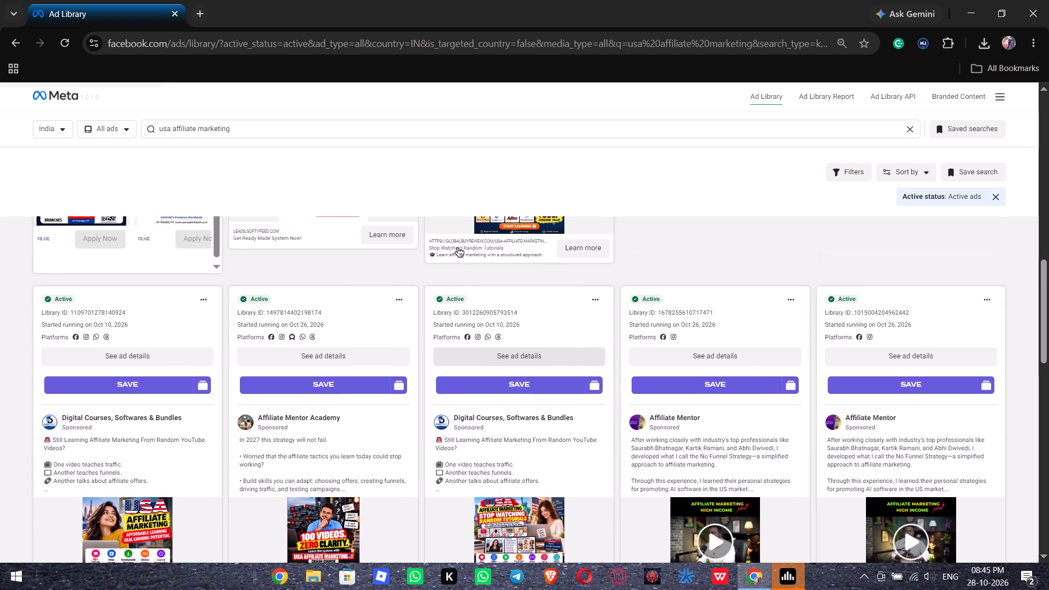
{"action": "scroll", "coordinate": [457, 248], "scroll_direction": "up", "scroll_amount": 1}
{"action": "scroll", "coordinate": [457, 248], "scroll_direction": "down", "scroll_amount": 2}
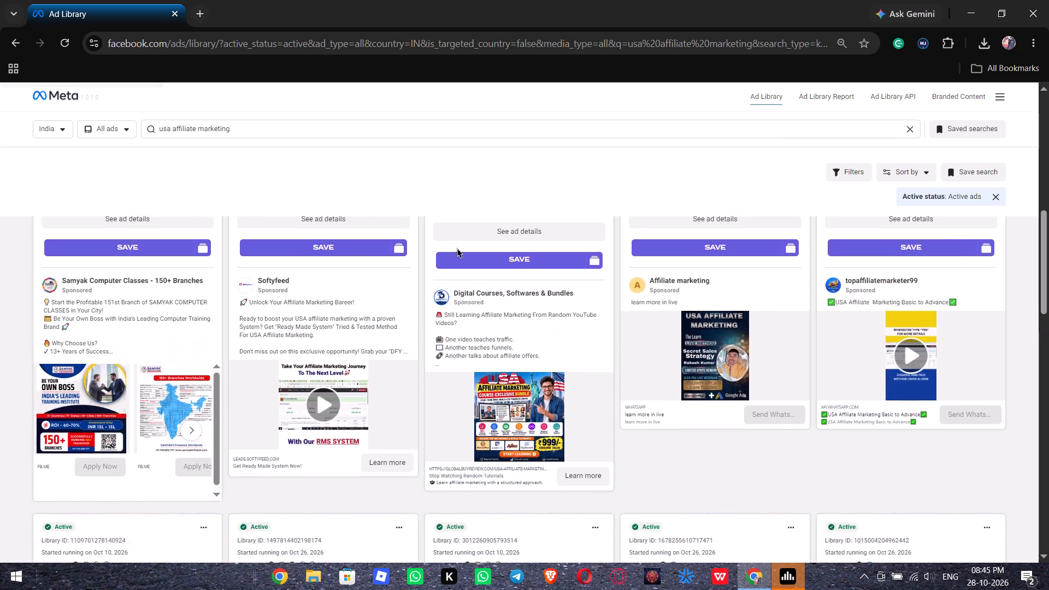
{"action": "scroll", "coordinate": [457, 248], "scroll_direction": "down", "scroll_amount": 2}
{"action": "scroll", "coordinate": [457, 248], "scroll_direction": "up", "scroll_amount": 1}
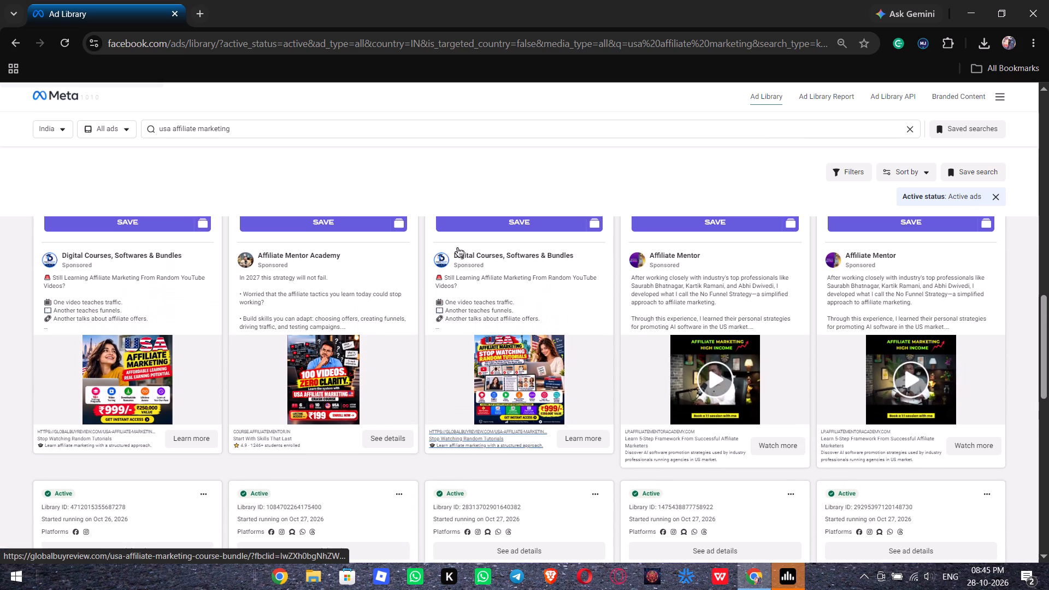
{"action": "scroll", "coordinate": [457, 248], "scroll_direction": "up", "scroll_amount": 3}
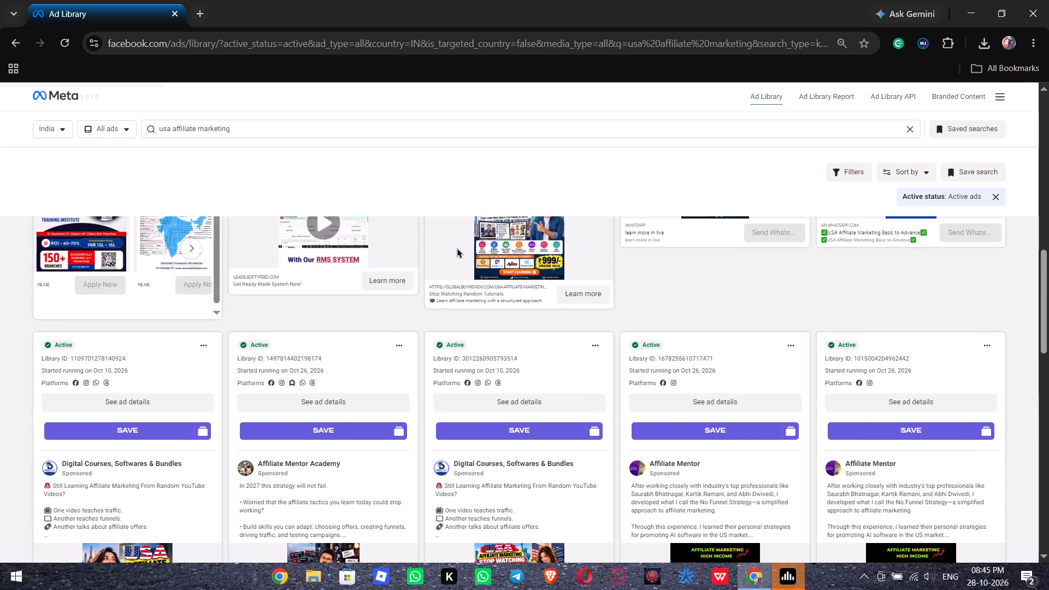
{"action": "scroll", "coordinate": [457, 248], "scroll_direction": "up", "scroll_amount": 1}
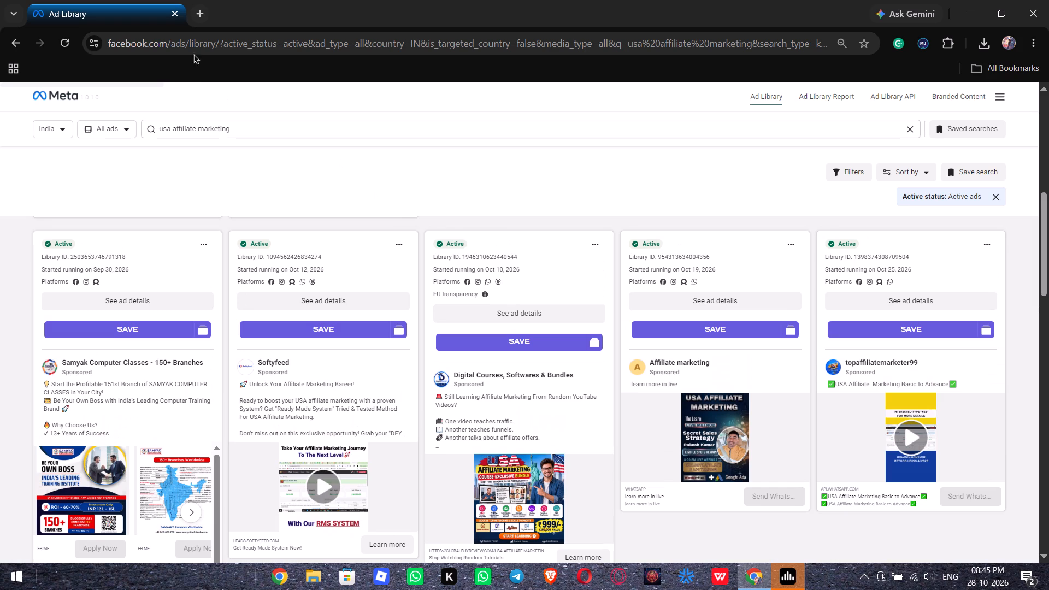
Open Ads Manager in a new tab, keeping the Ad Library tab open.
{"action": "left_click", "coordinate": [205, 10]}
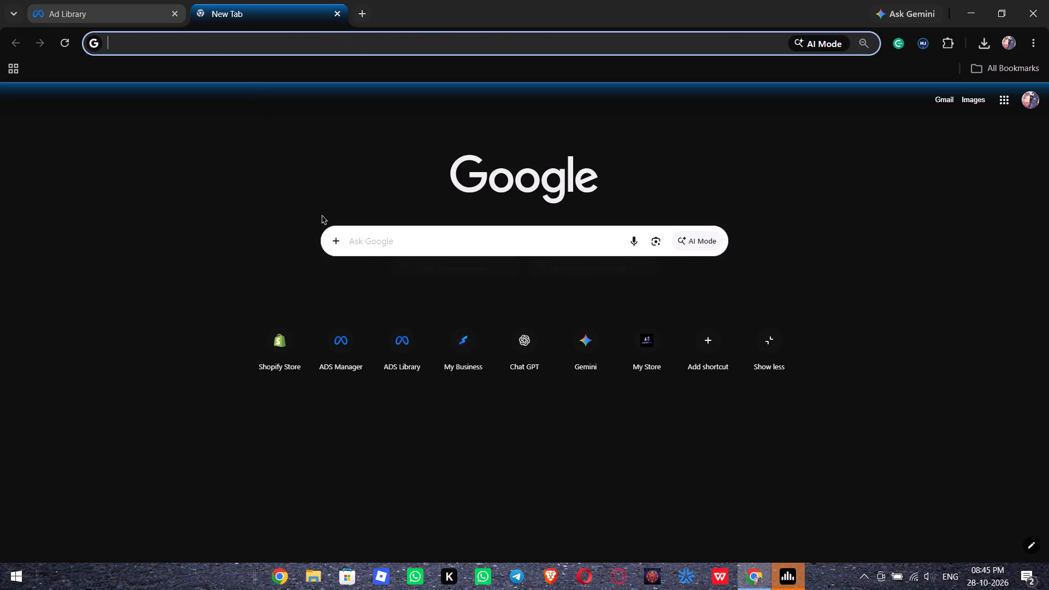
{"action": "left_click", "coordinate": [336, 360]}
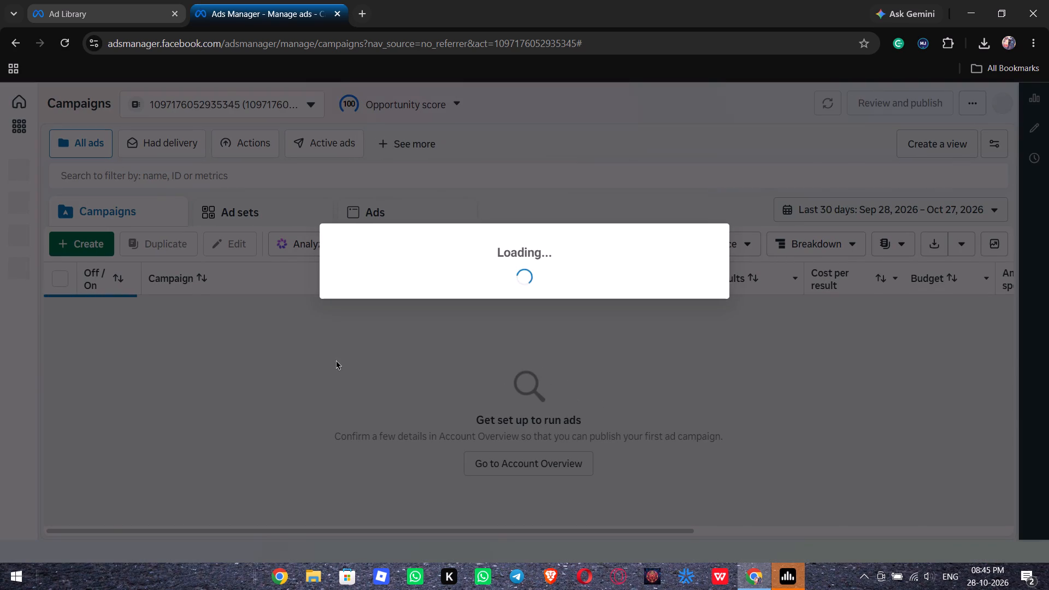
Bring up the ad account choices in Ads Manager and select the Launch Hive business portfolio to list its ad accounts.
{"action": "left_click", "coordinate": [288, 116]}
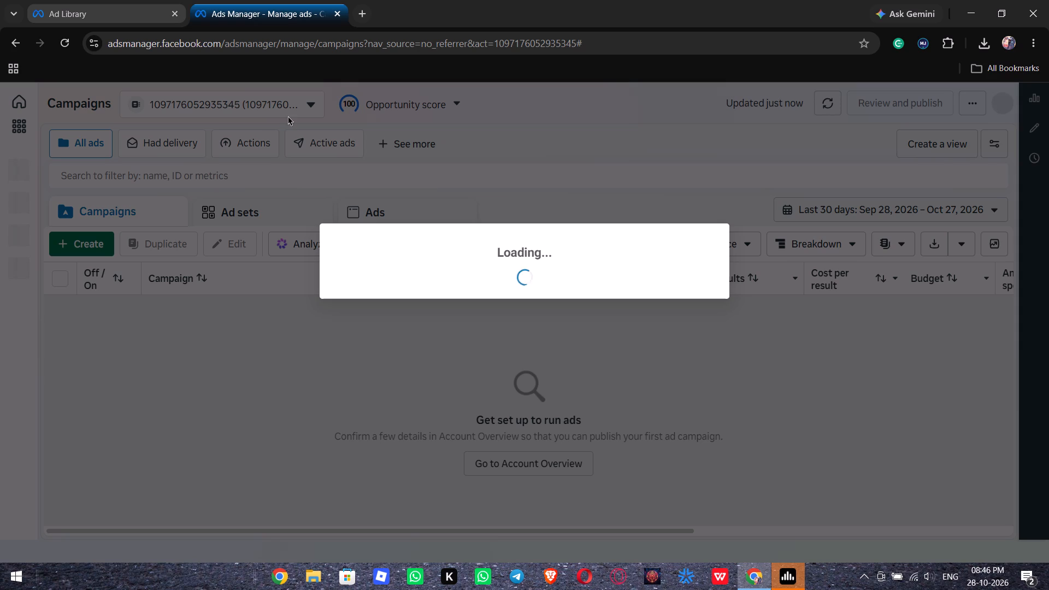
{"action": "left_click", "coordinate": [244, 116]}
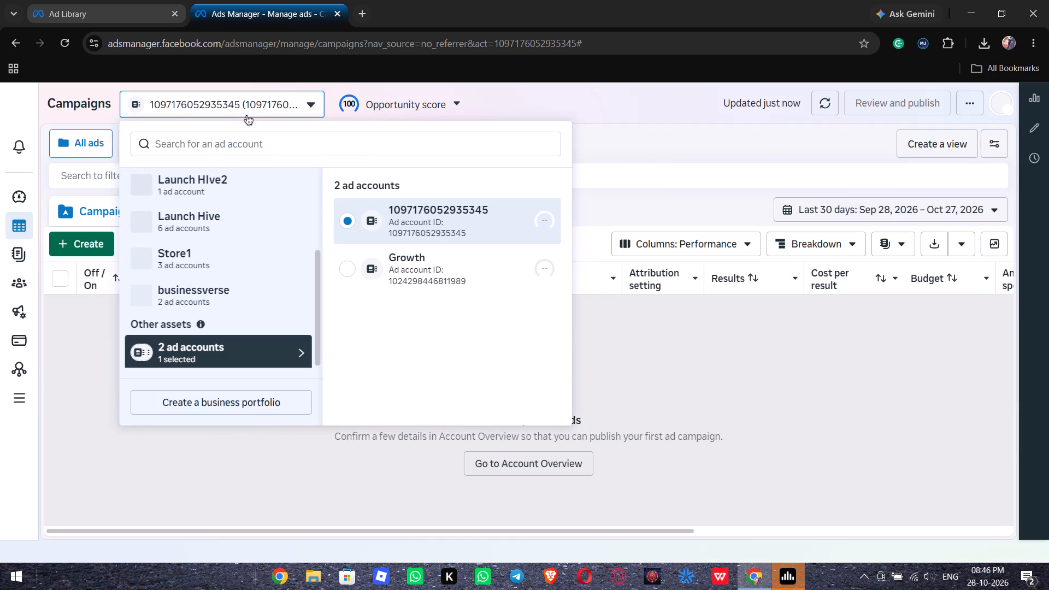
{"action": "left_click", "coordinate": [237, 213]}
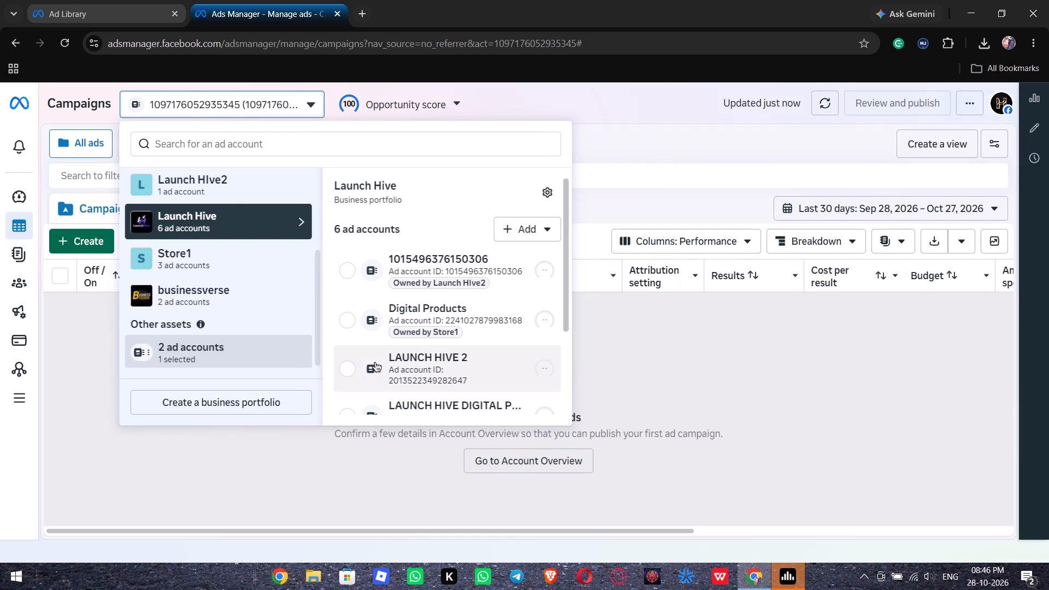
In Ads Manager, switch to the LAUNCH HIVE 2 ad account of the Launch Hive business portfolio.
{"action": "left_click", "coordinate": [375, 363]}
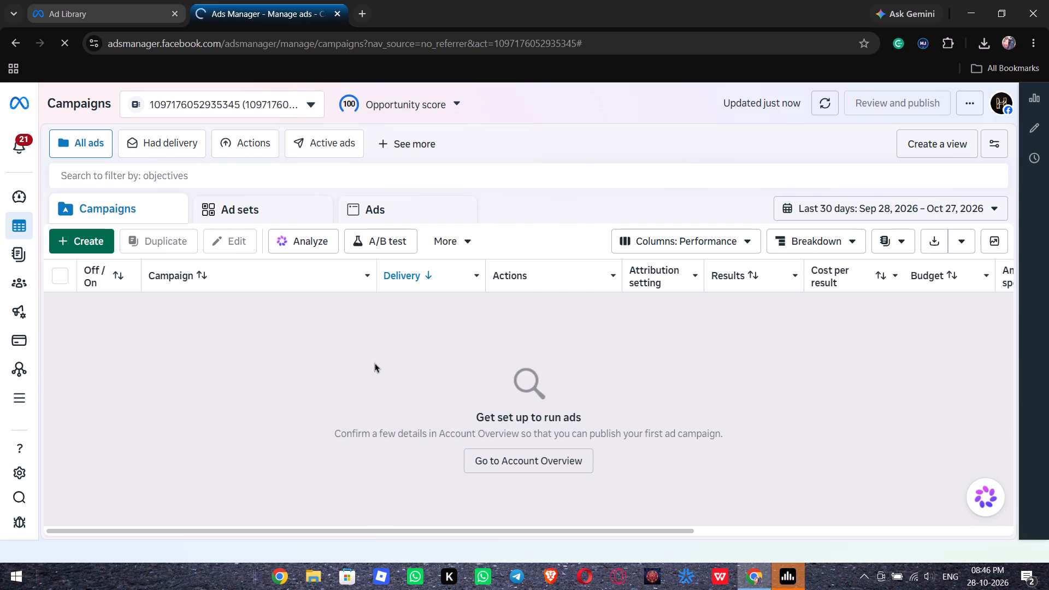
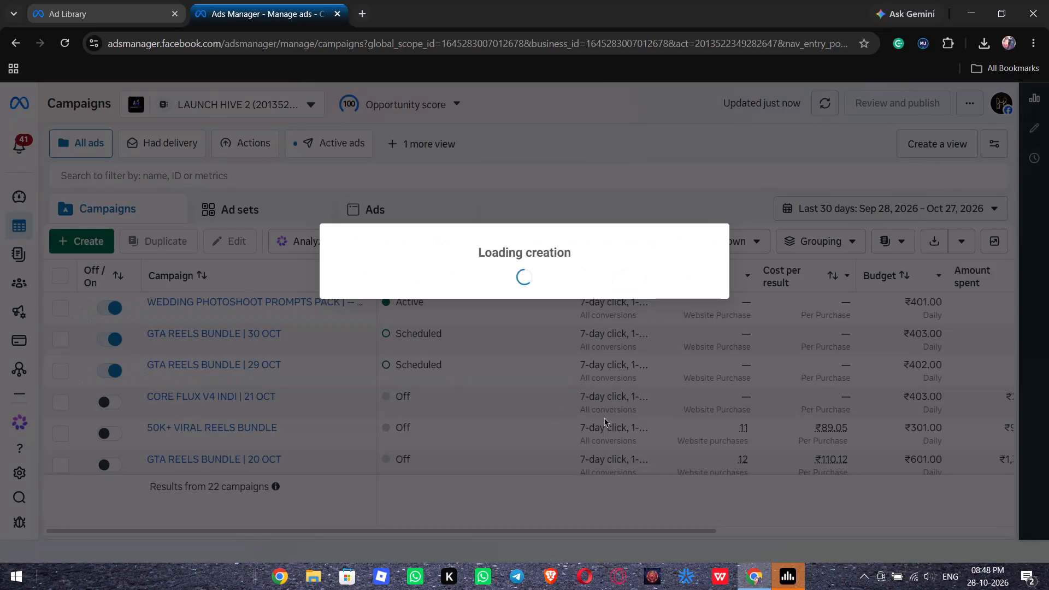
Create a new auction campaign with the Sales objective.
{"action": "left_click", "coordinate": [423, 435]}
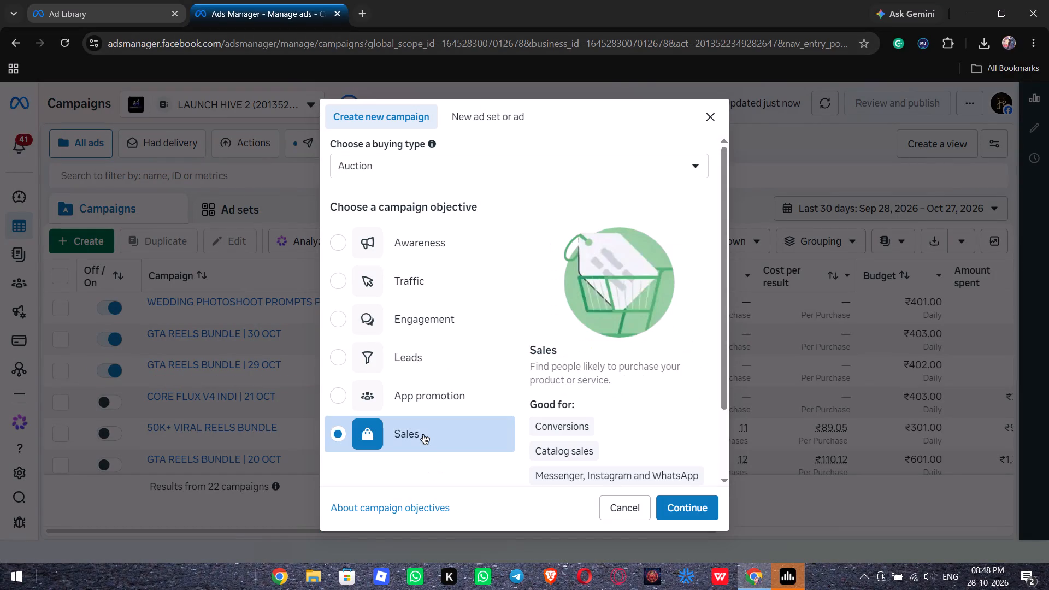
{"action": "left_click", "coordinate": [689, 512]}
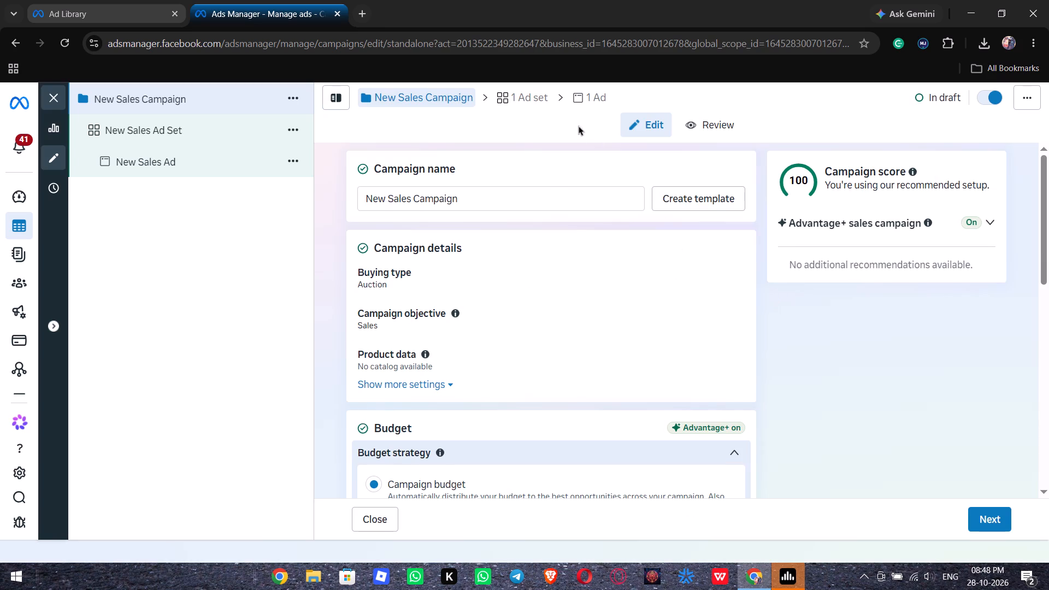
Name the new sales campaign "USA AFFILIATE MARKETING | 29 OCT".
{"action": "triple_click", "coordinate": [556, 192]}
{"action": "key", "text": "BackSpace"}
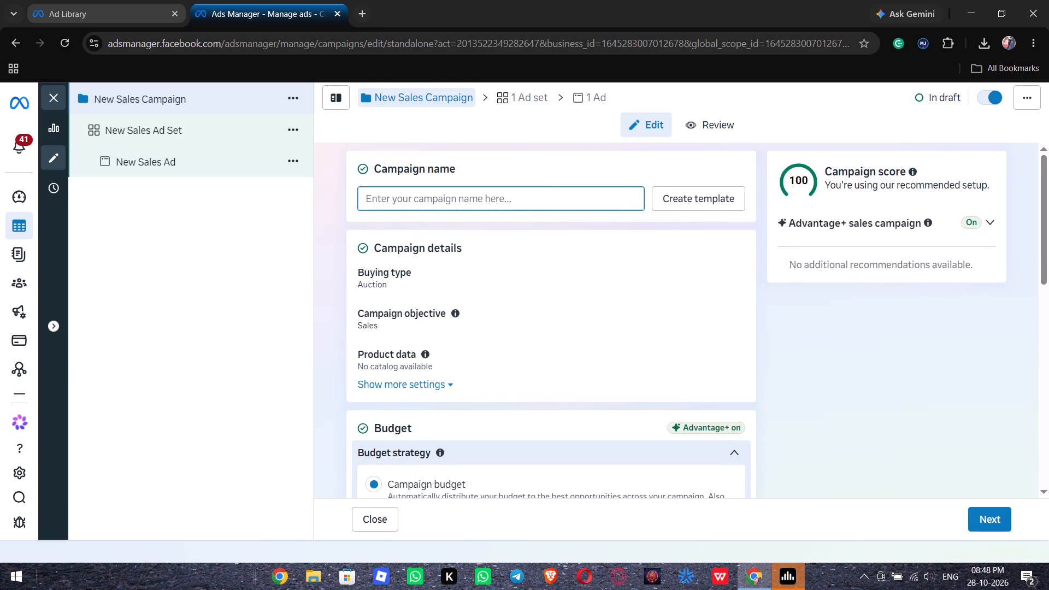
{"action": "type", "text": "USA"}
{"action": "key", "text": "space"}
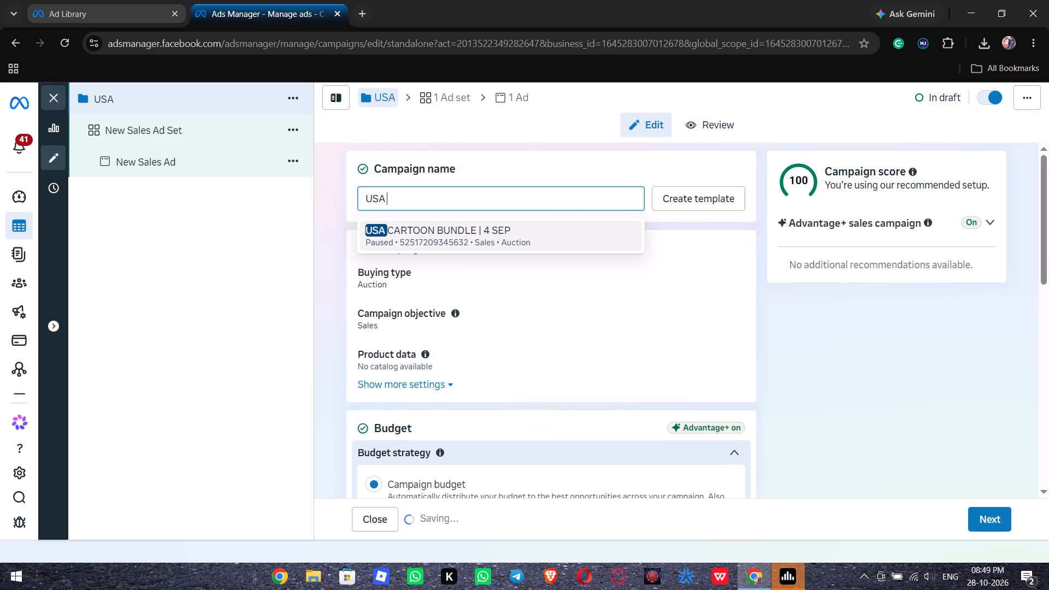
{"action": "type", "text": "AFFILAI"}
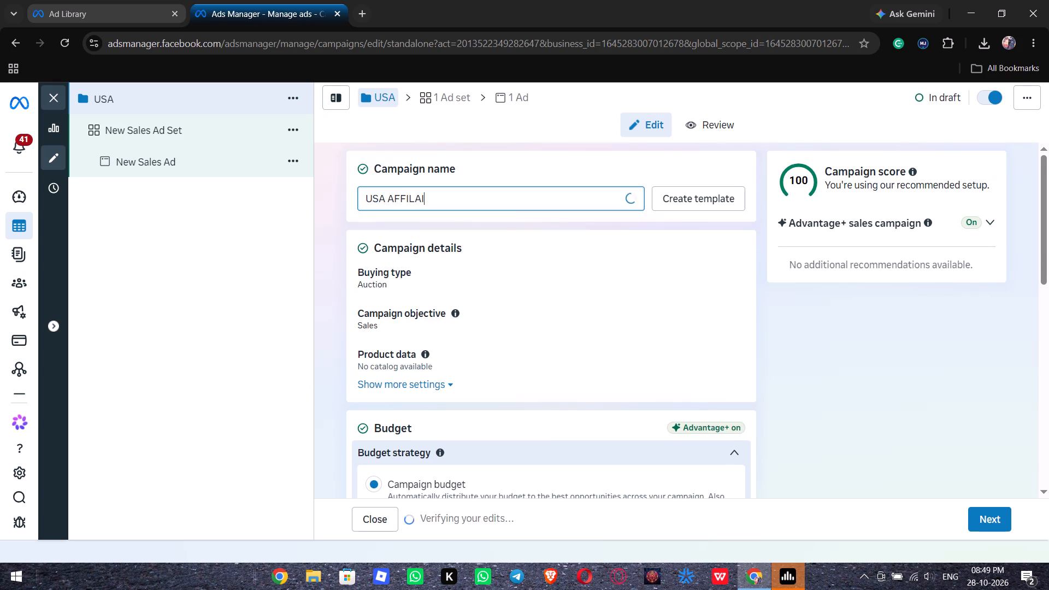
{"action": "key", "text": "BackSpace"}
{"action": "key", "text": "BackSpace"}
{"action": "type", "text": "IATE MARKETING"}
{"action": "key", "text": "space"}
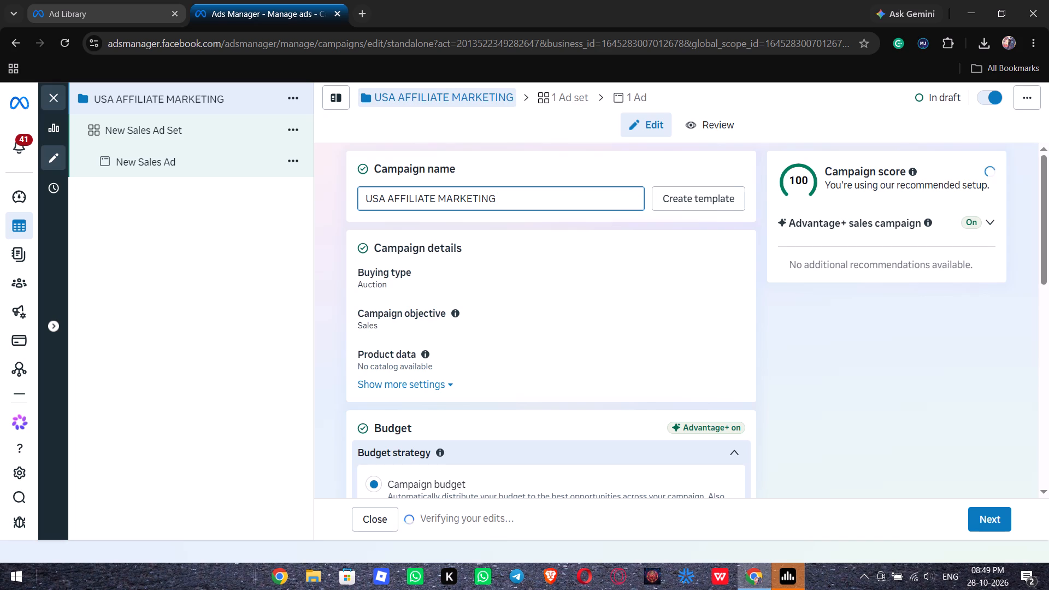
{"action": "type", "text": "|"}
{"action": "key", "text": "space"}
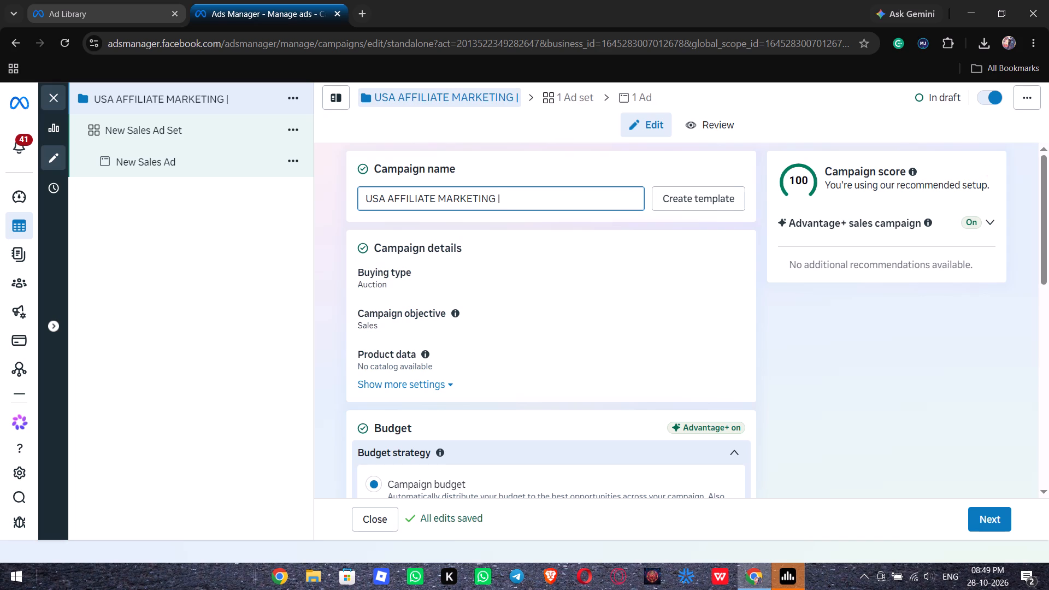
{"action": "type", "text": "1 NOV"}
{"action": "key", "text": "BackSpace"}
{"action": "key", "text": "BackSpace"}
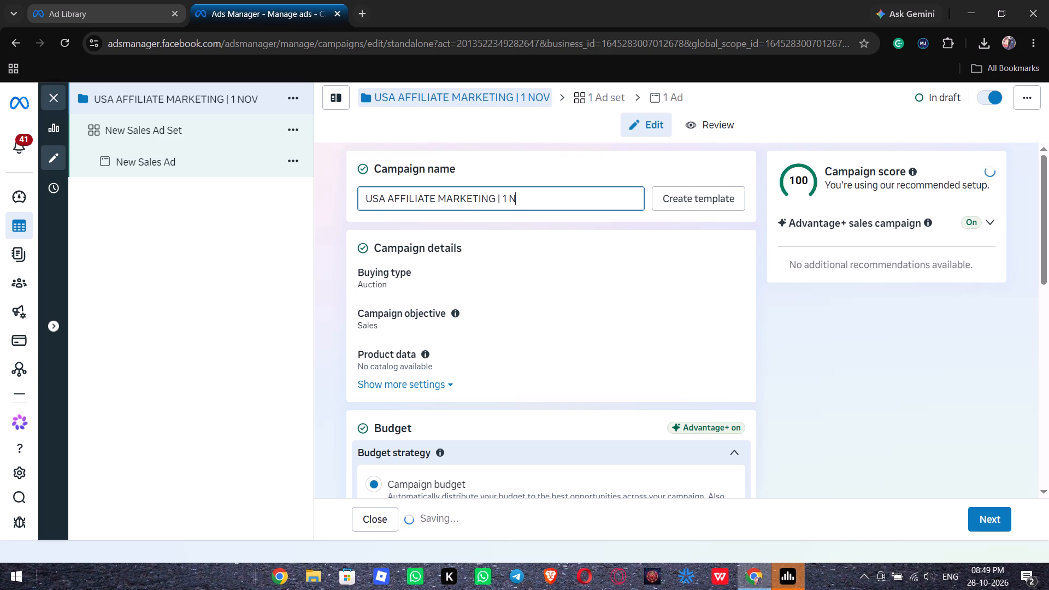
{"action": "key", "text": "BackSpace"}
{"action": "key", "text": "equal"}
{"action": "key", "text": "BackSpace"}
{"action": "key", "text": "BackSpace"}
{"action": "key", "text": "BackSpace"}
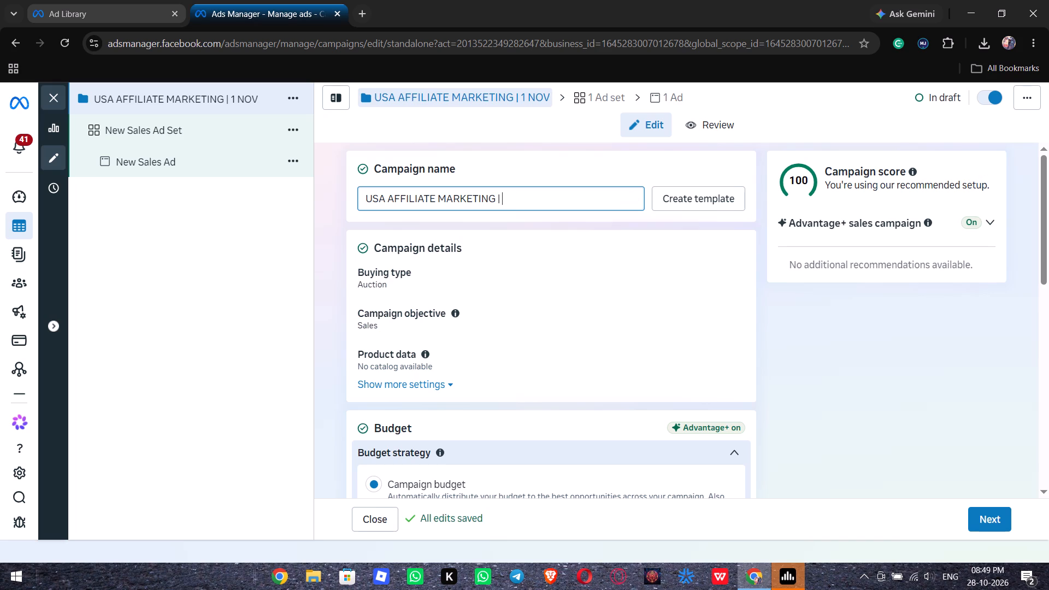
{"action": "type", "text": "29 OCT"}
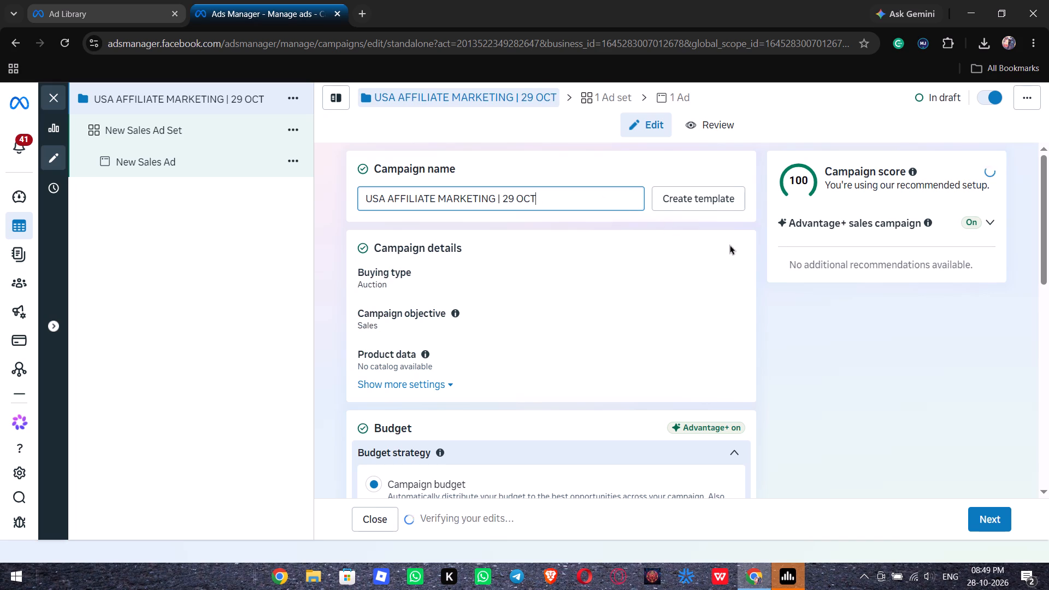
{"action": "left_click", "coordinate": [722, 228]}
Set the campaign's daily budget to ₹304.
{"action": "scroll", "coordinate": [722, 228], "scroll_direction": "down", "scroll_amount": 1}
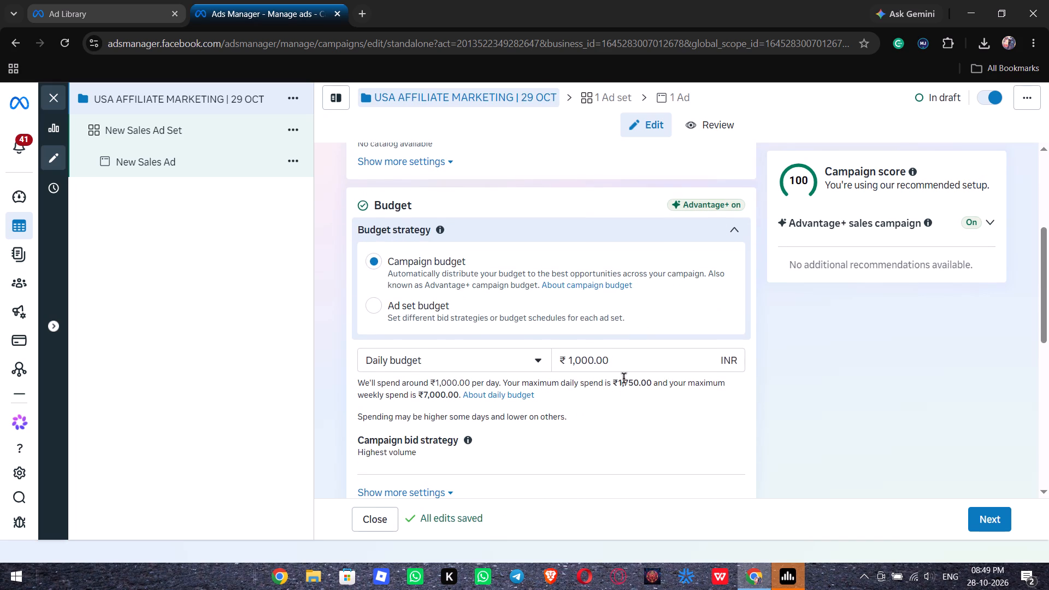
{"action": "triple_click", "coordinate": [623, 363]}
{"action": "key", "text": "BackSpace"}
{"action": "type", "text": "30"}
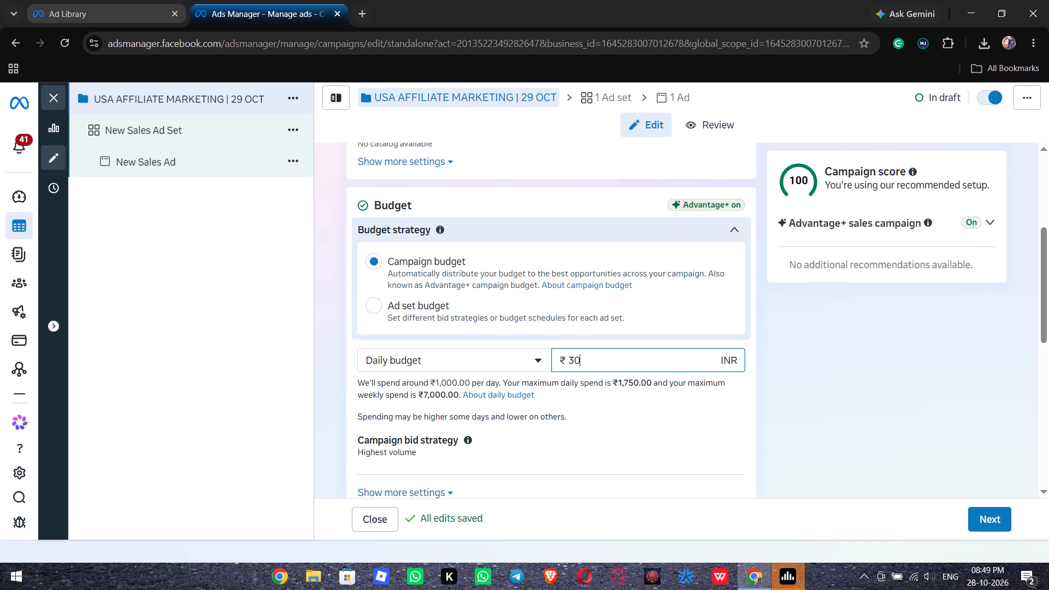
{"action": "key", "text": "4"}
{"action": "left_click", "coordinate": [742, 385]}
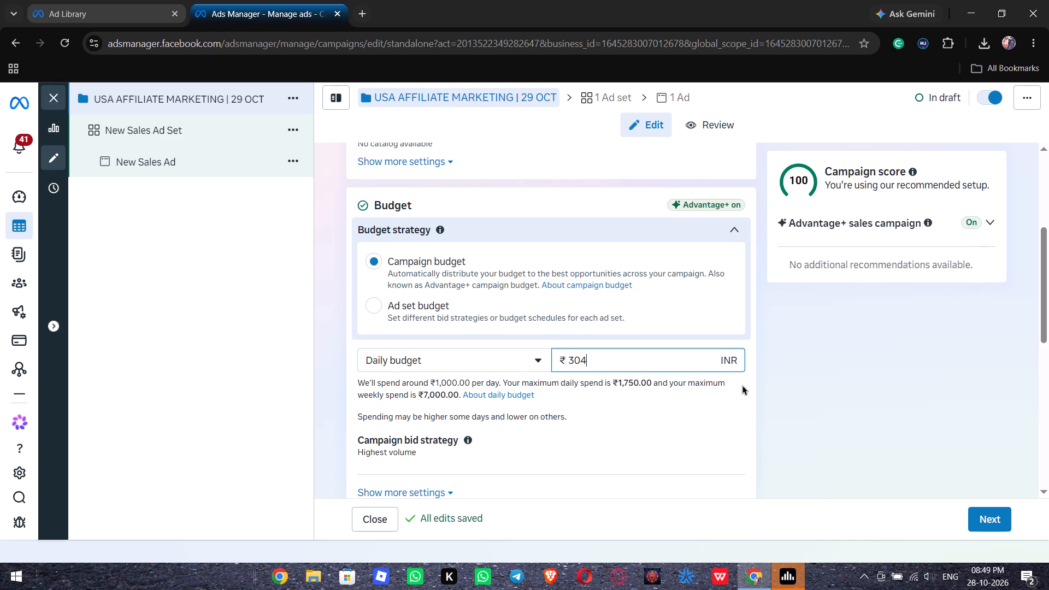
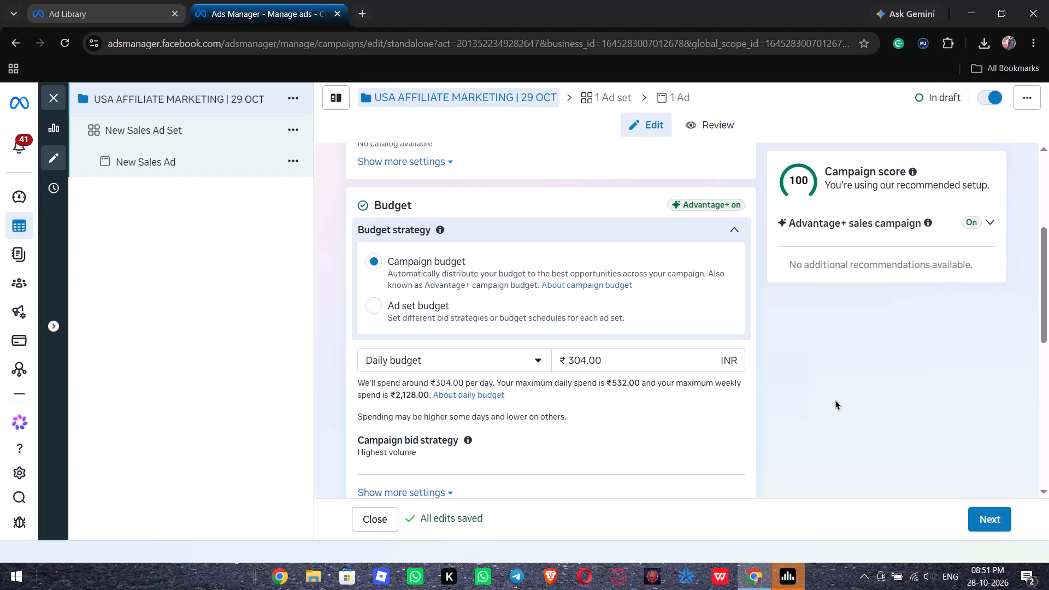
Check the remaining campaign-level settings, leaving them as they are, and open the New Sales Ad Set for editing.
{"action": "scroll", "coordinate": [835, 400], "scroll_direction": "down", "scroll_amount": 2}
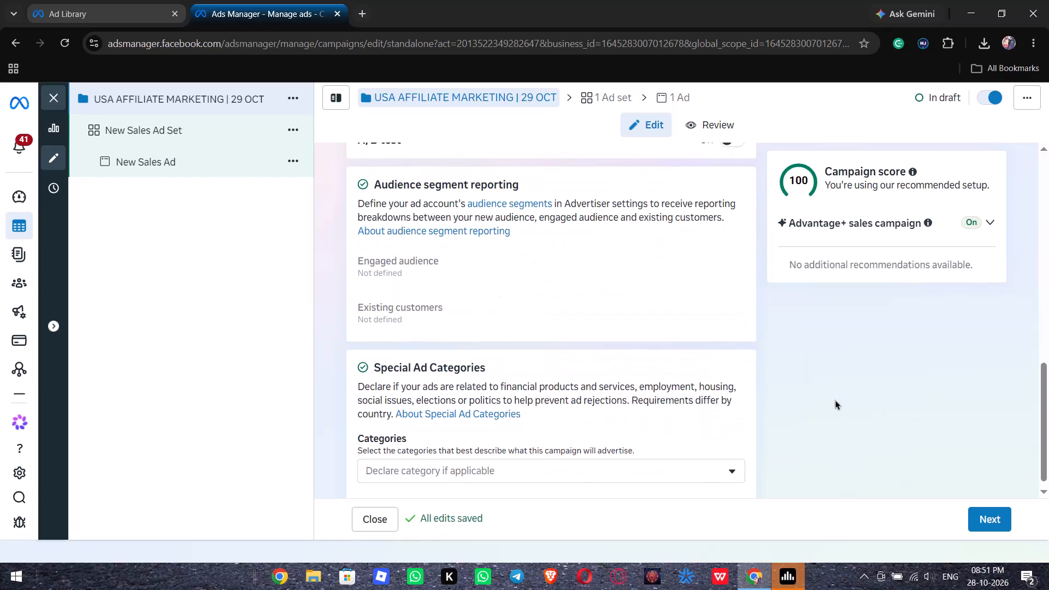
{"action": "scroll", "coordinate": [835, 400], "scroll_direction": "down", "scroll_amount": 1}
{"action": "scroll", "coordinate": [526, 328], "scroll_direction": "down", "scroll_amount": 5}
{"action": "scroll", "coordinate": [526, 328], "scroll_direction": "up", "scroll_amount": 2}
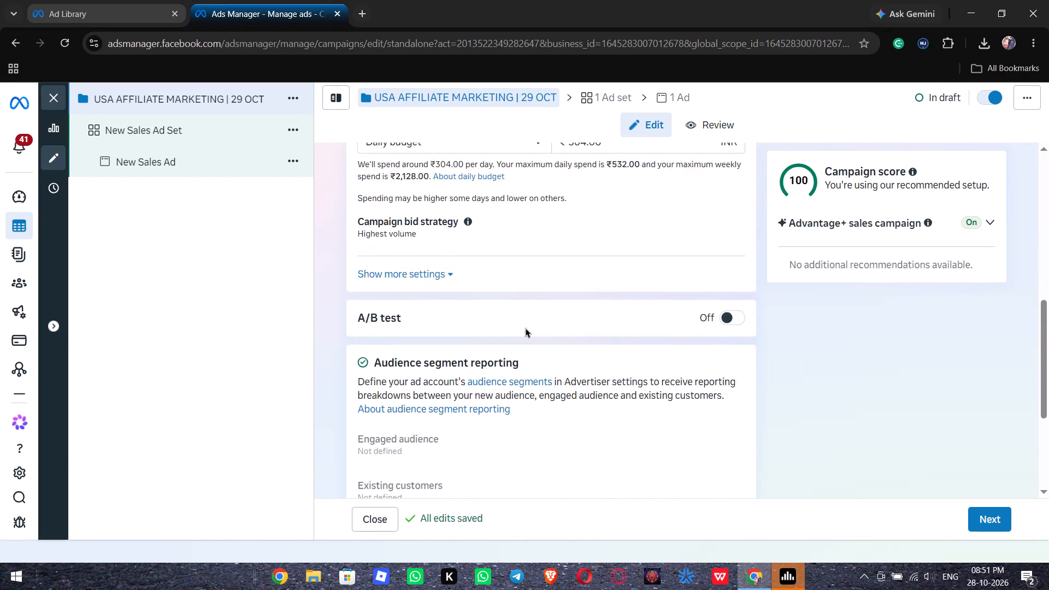
{"action": "scroll", "coordinate": [526, 328], "scroll_direction": "up", "scroll_amount": 3}
{"action": "left_click", "coordinate": [156, 129]}
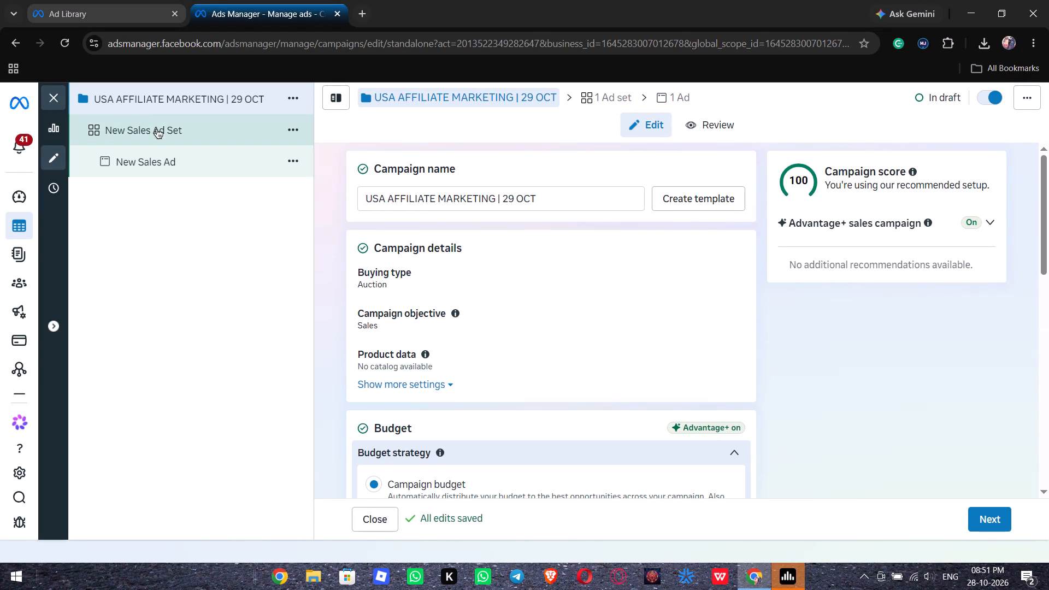
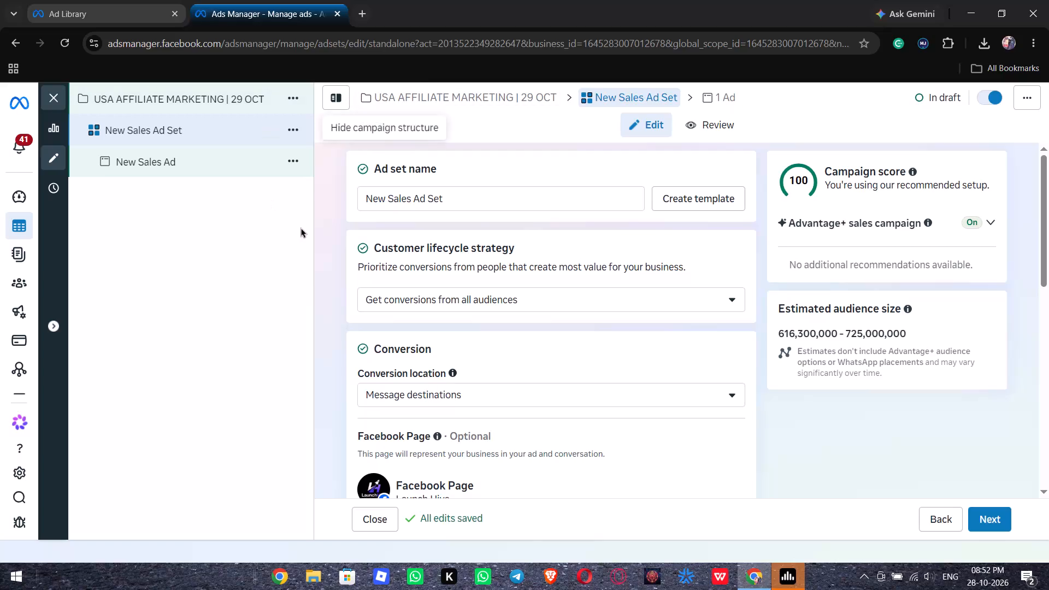
Rename the new sales ad set as "BROAD".
{"action": "left_click", "coordinate": [428, 334]}
{"action": "scroll", "coordinate": [428, 334], "scroll_direction": "down", "scroll_amount": 1}
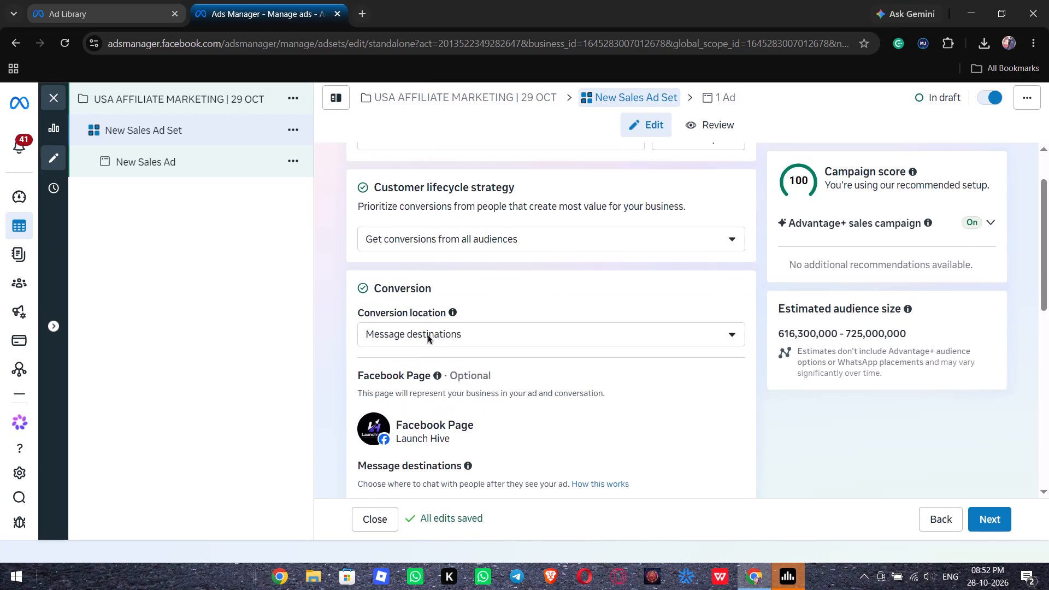
{"action": "scroll", "coordinate": [428, 334], "scroll_direction": "up", "scroll_amount": 1}
{"action": "left_click_drag", "start_coordinate": [459, 202], "coordinate": [457, 197]}
{"action": "double_click", "coordinate": [457, 197]}
{"action": "key", "text": "Delete"}
{"action": "key", "text": "BackSpace"}
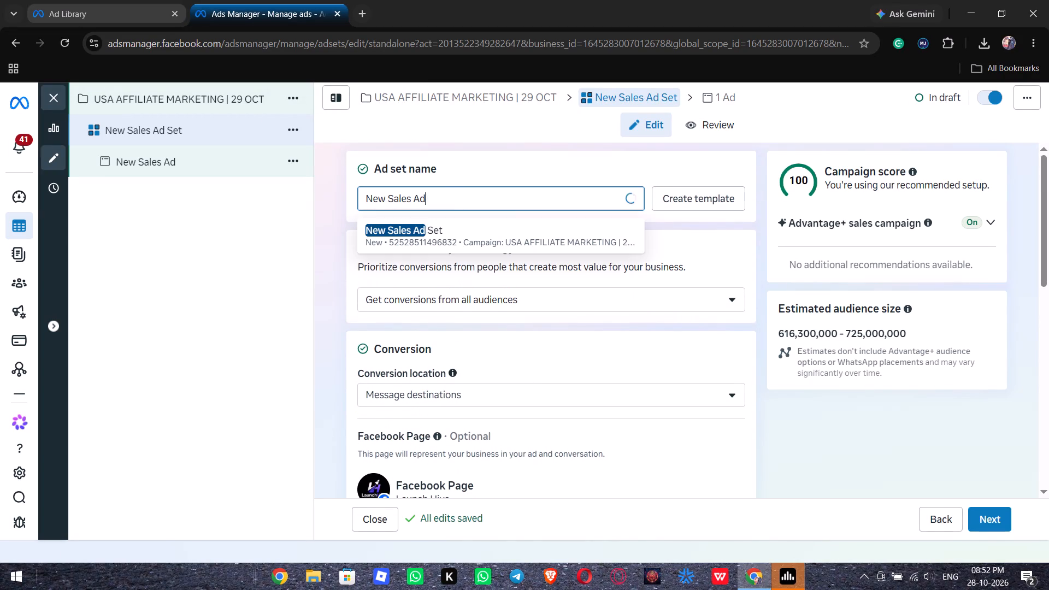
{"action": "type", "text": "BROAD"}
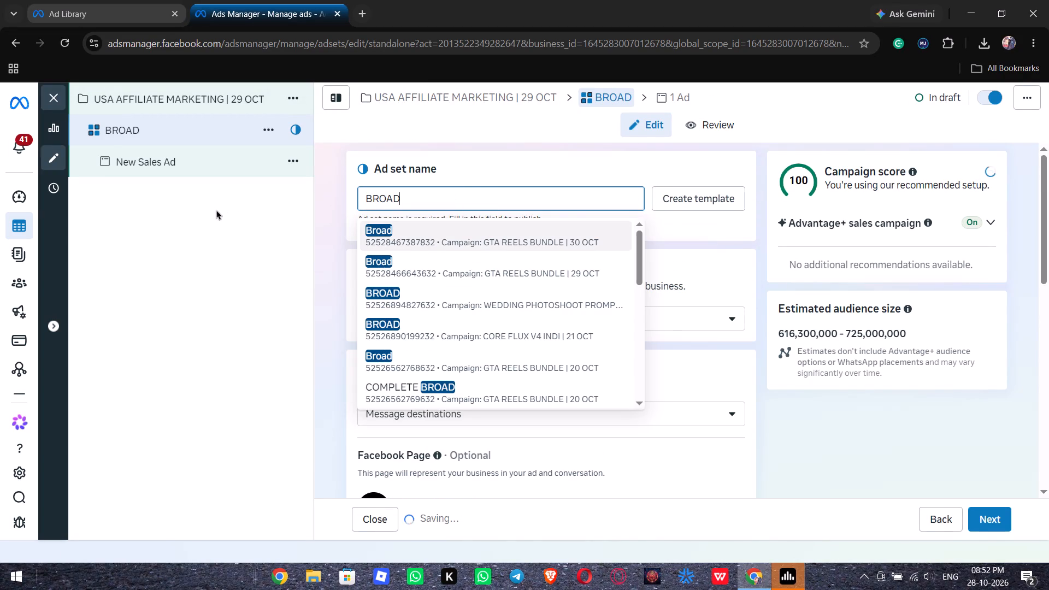
{"action": "left_click", "coordinate": [326, 255]}
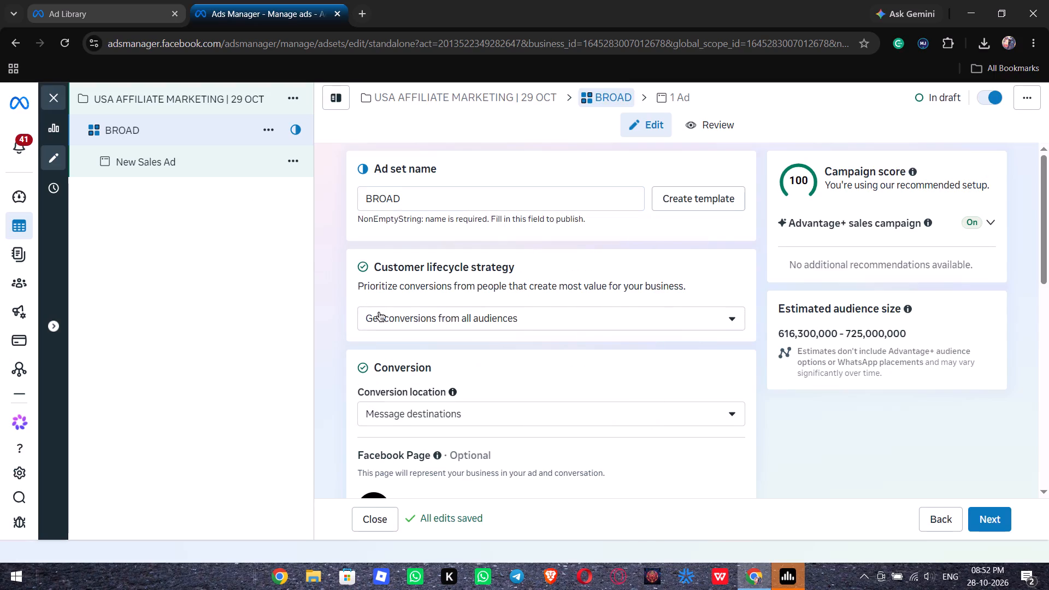
Change the BROAD ad set's conversion location to the single destination Website.
{"action": "scroll", "coordinate": [379, 312], "scroll_direction": "down", "scroll_amount": 2}
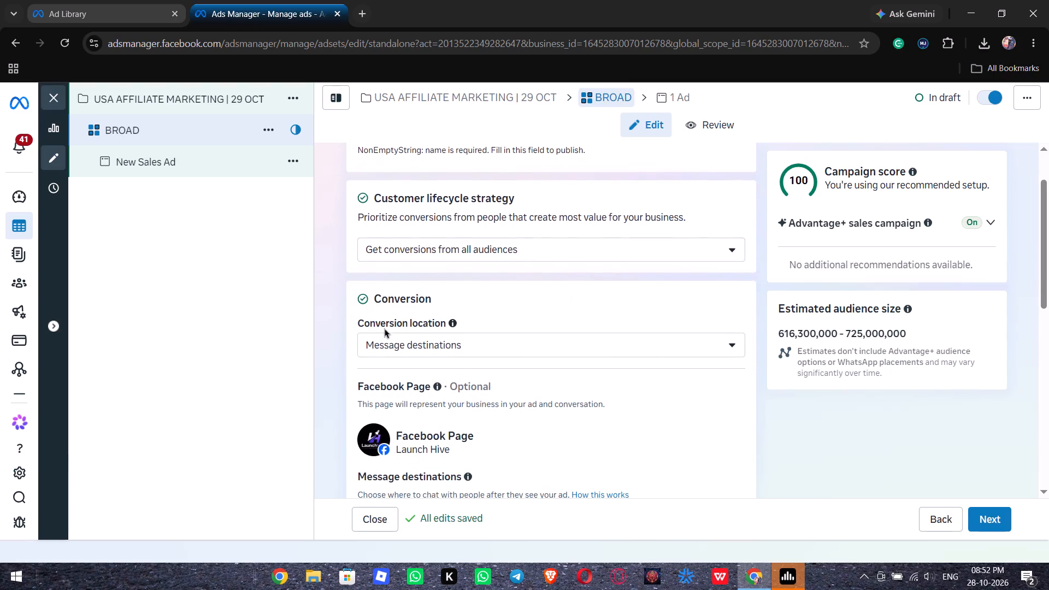
{"action": "left_click", "coordinate": [388, 350]}
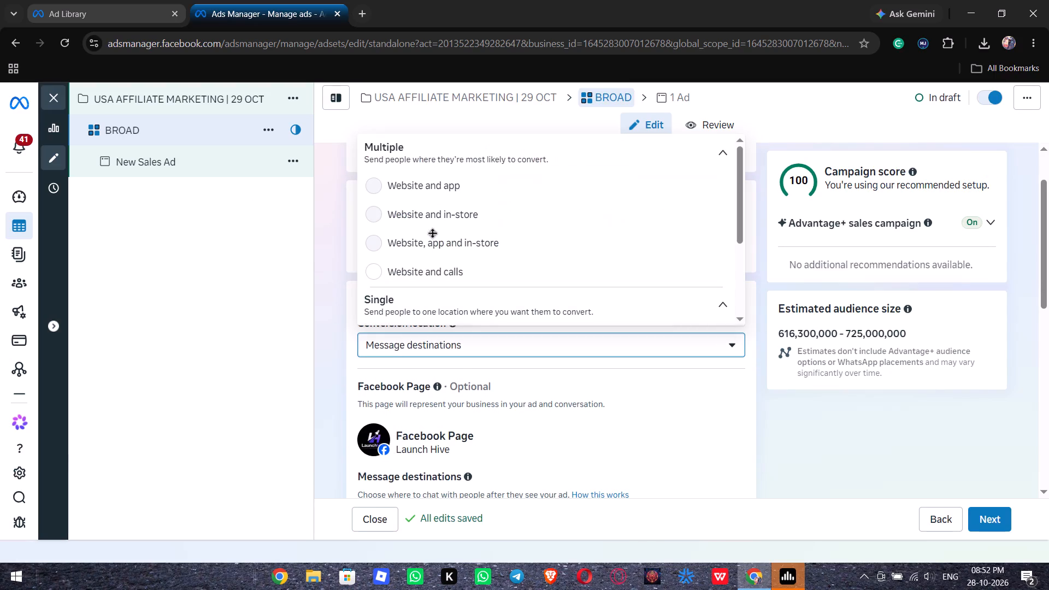
{"action": "left_click", "coordinate": [426, 310]}
{"action": "scroll", "coordinate": [426, 309], "scroll_direction": "down", "scroll_amount": 4}
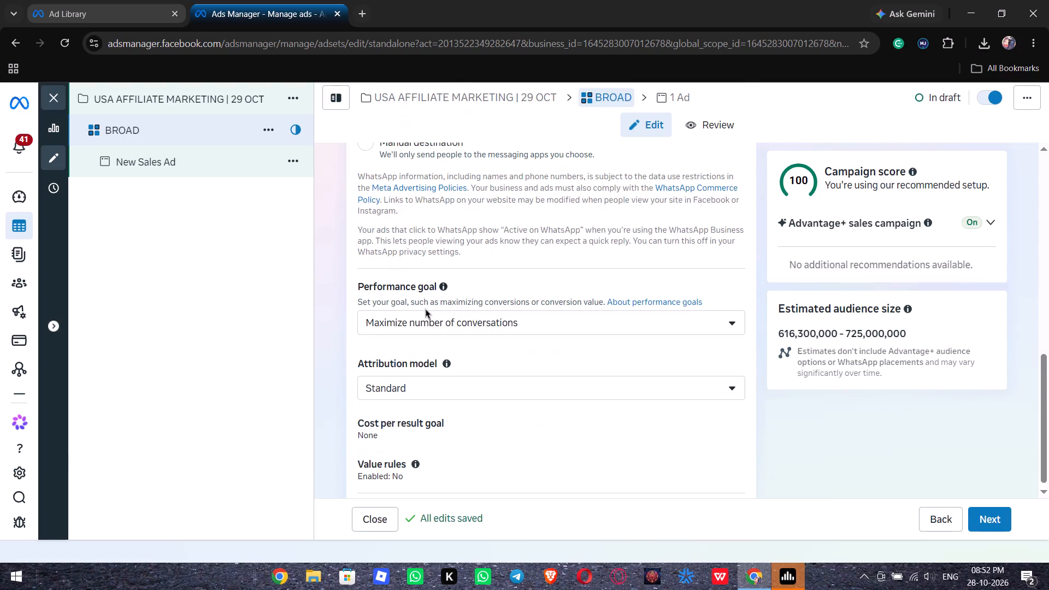
{"action": "scroll", "coordinate": [428, 332], "scroll_direction": "up", "scroll_amount": 2}
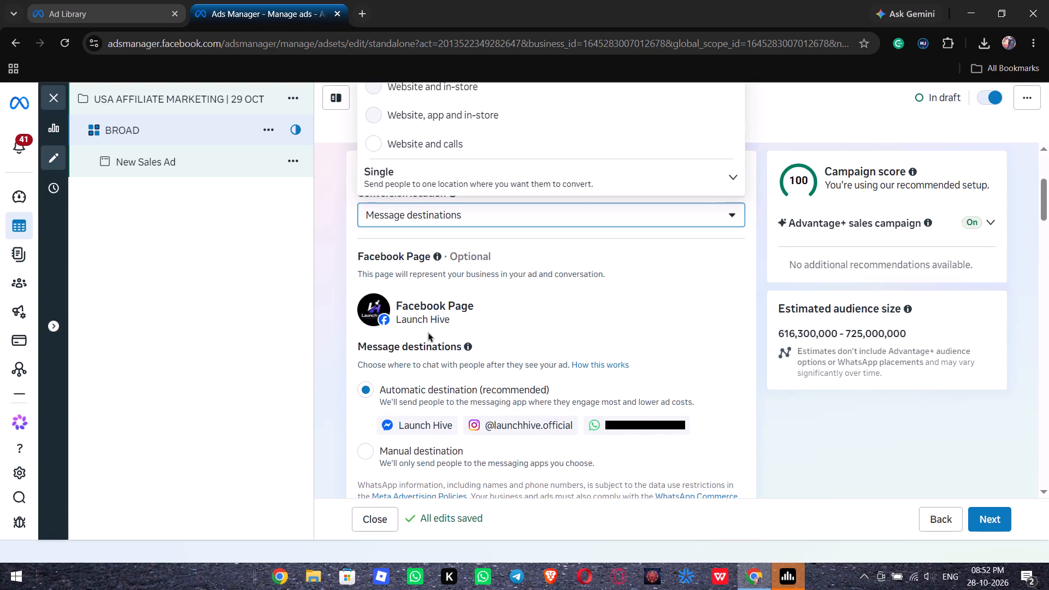
{"action": "scroll", "coordinate": [428, 332], "scroll_direction": "up", "scroll_amount": 2}
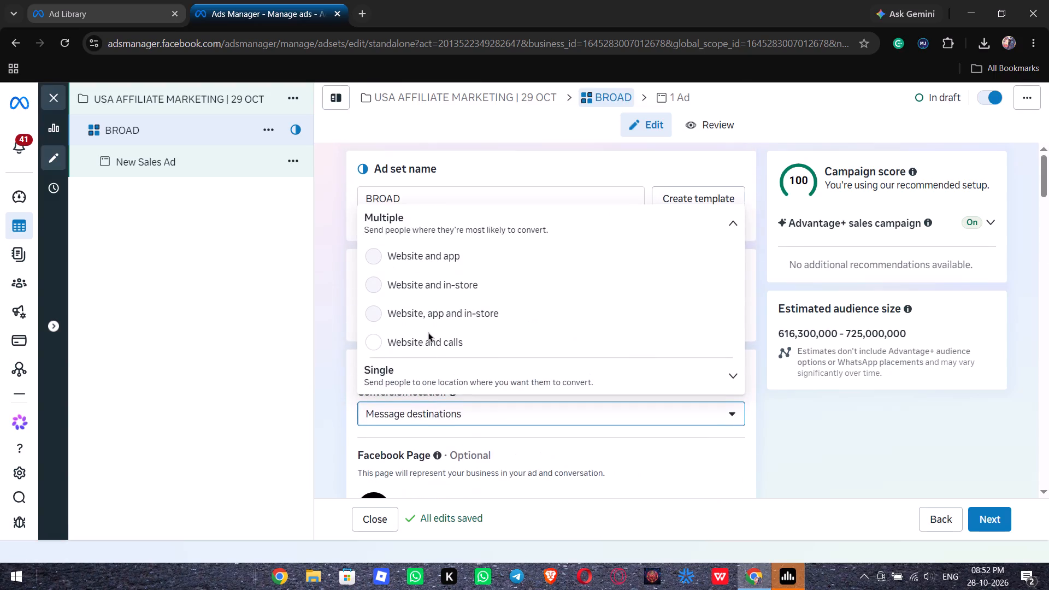
{"action": "left_click", "coordinate": [423, 365]}
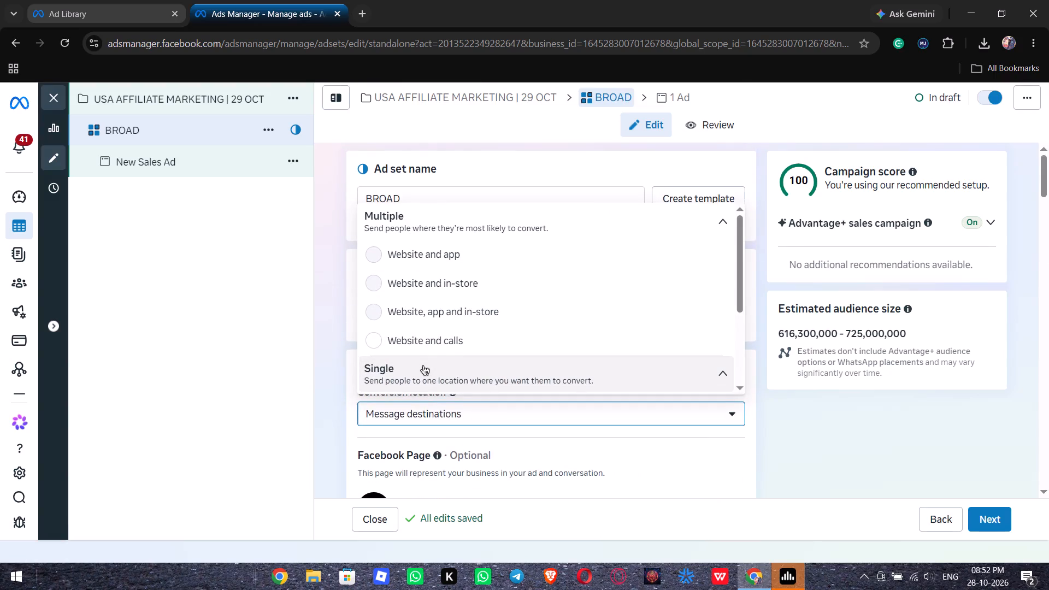
{"action": "scroll", "coordinate": [423, 366], "scroll_direction": "down", "scroll_amount": 1}
{"action": "left_click", "coordinate": [414, 305]}
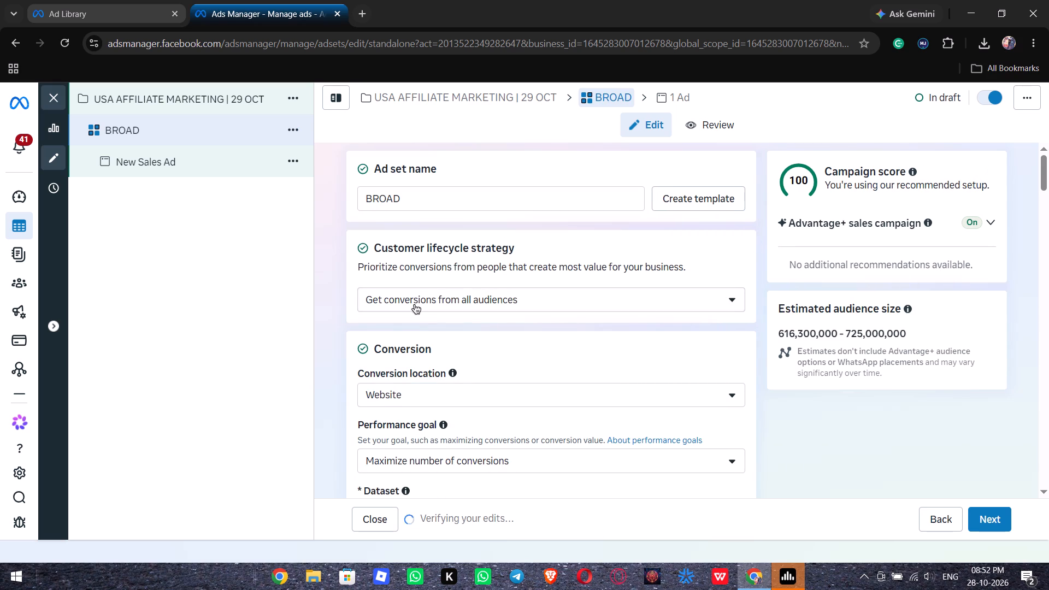
{"action": "left_click", "coordinate": [403, 326]}
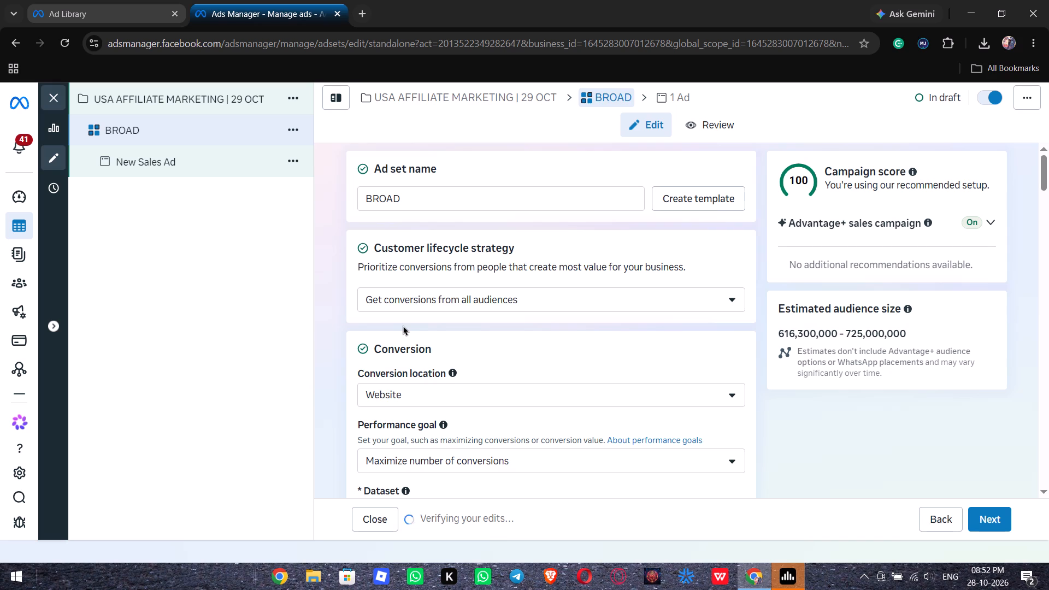
Schedule the BROAD ad set to start on Oct 29, 2026 at 02:00 AM.
{"action": "left_click", "coordinate": [403, 326]}
{"action": "scroll", "coordinate": [403, 326], "scroll_direction": "down", "scroll_amount": 2}
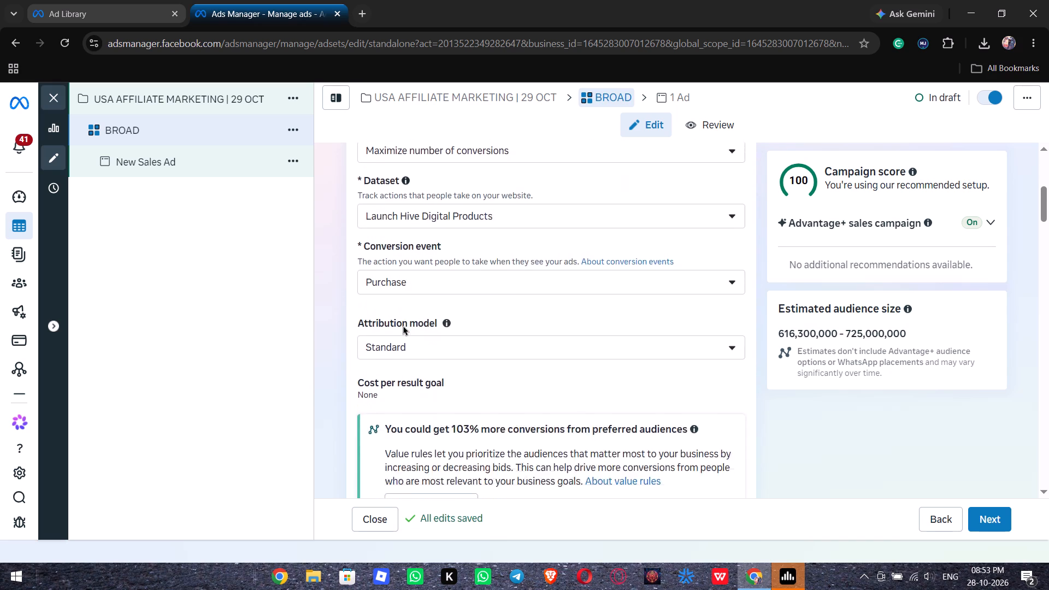
{"action": "scroll", "coordinate": [403, 326], "scroll_direction": "down", "scroll_amount": 4}
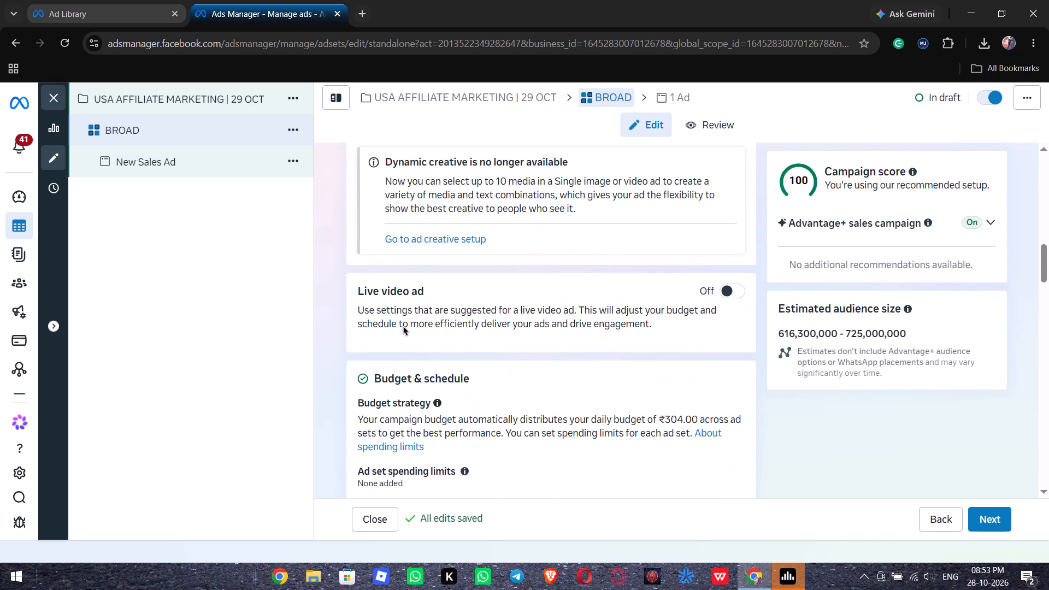
{"action": "scroll", "coordinate": [403, 326], "scroll_direction": "down", "scroll_amount": 1}
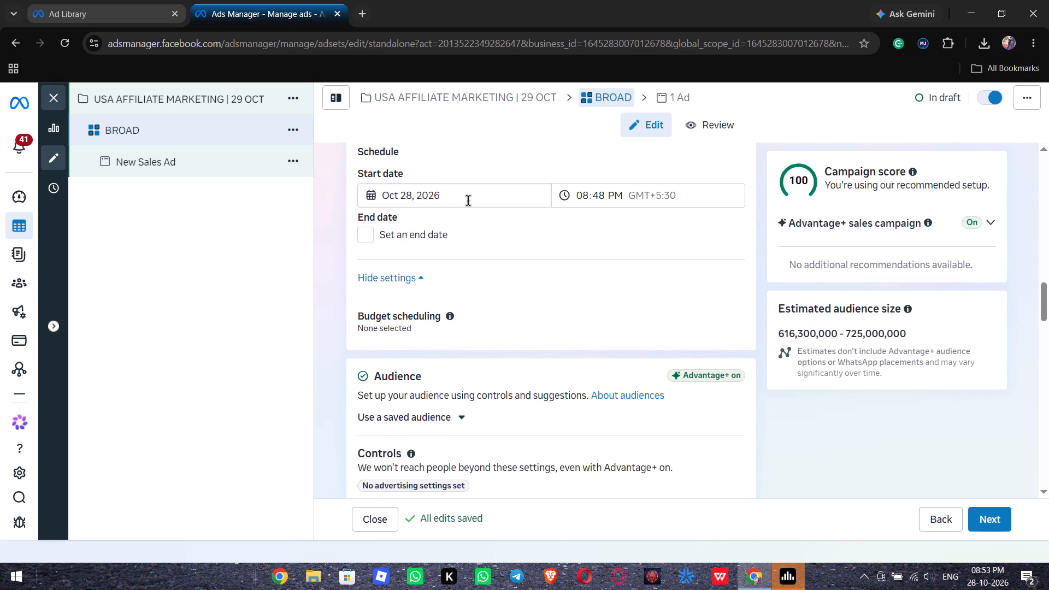
{"action": "left_click", "coordinate": [468, 200]}
{"action": "left_click", "coordinate": [458, 356]}
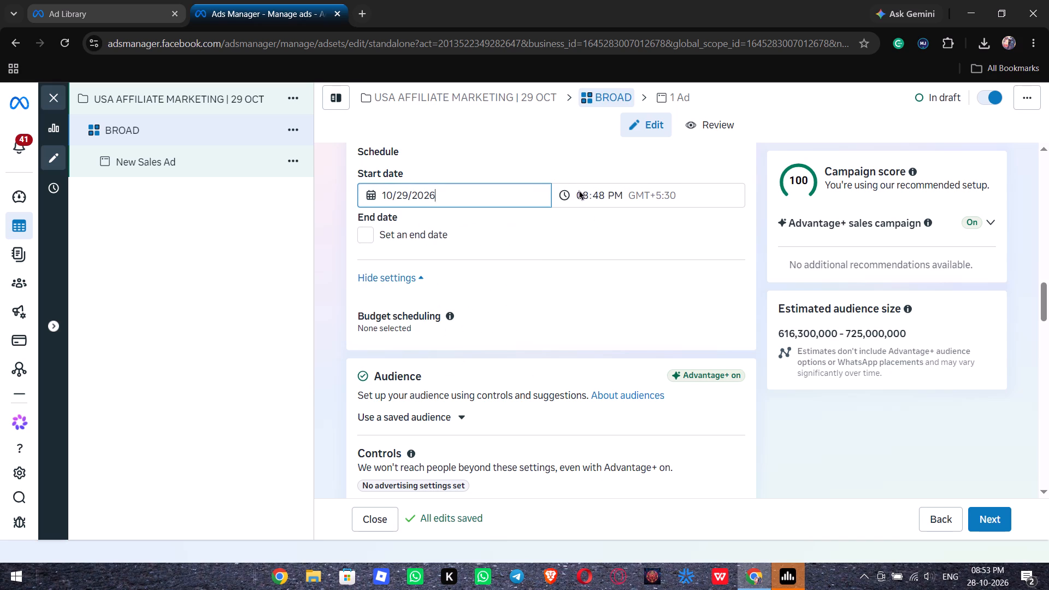
{"action": "left_click", "coordinate": [582, 196]}
{"action": "key", "text": "2"}
{"action": "key", "text": "Right"}
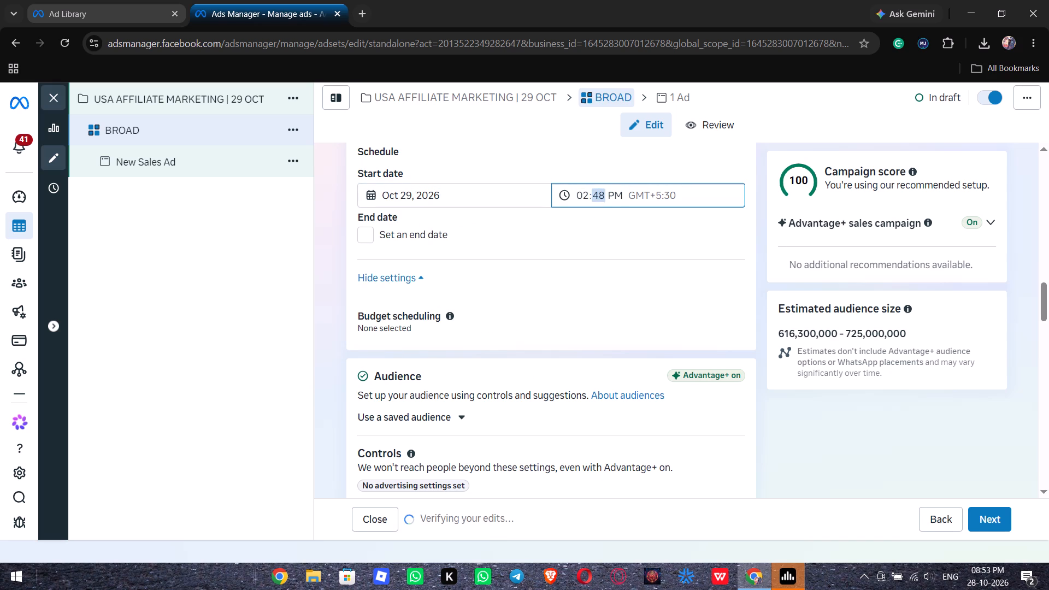
{"action": "key", "text": "0"}
{"action": "key", "text": "Right"}
{"action": "key", "text": "a"}
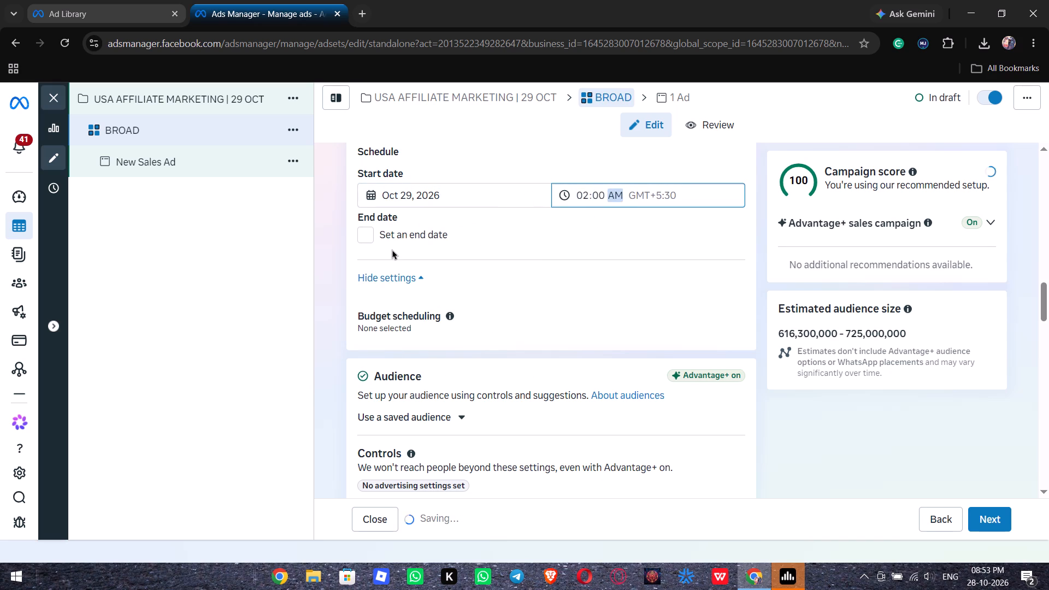
{"action": "left_click", "coordinate": [346, 263]}
Examine the BROAD ad set's expanded audience controls and audience suggestions, plus its policy, placement and suggested-ads sections.
{"action": "scroll", "coordinate": [346, 263], "scroll_direction": "down", "scroll_amount": 1}
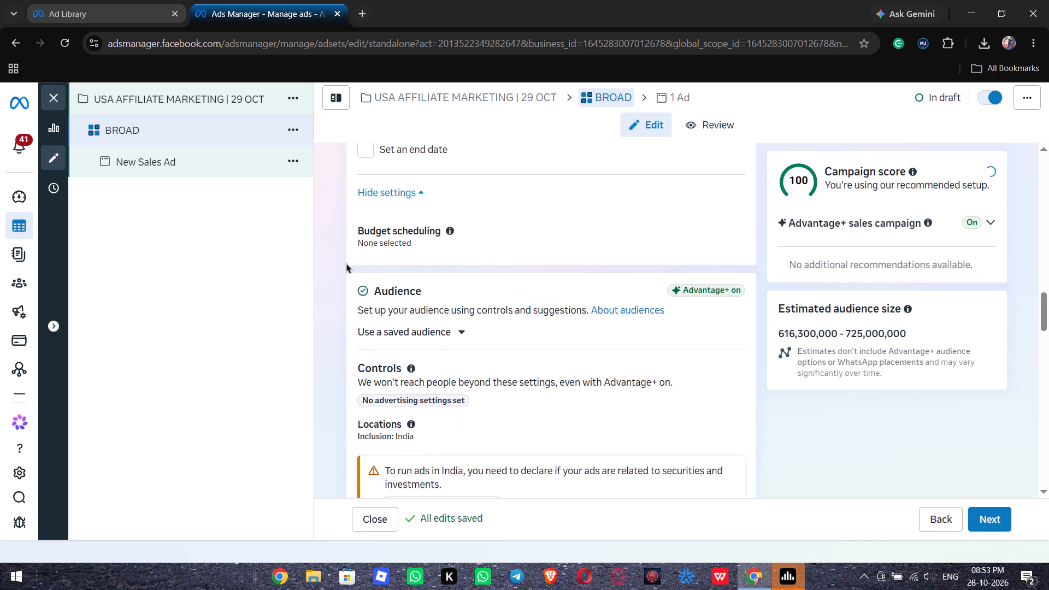
{"action": "scroll", "coordinate": [346, 263], "scroll_direction": "down", "scroll_amount": 1}
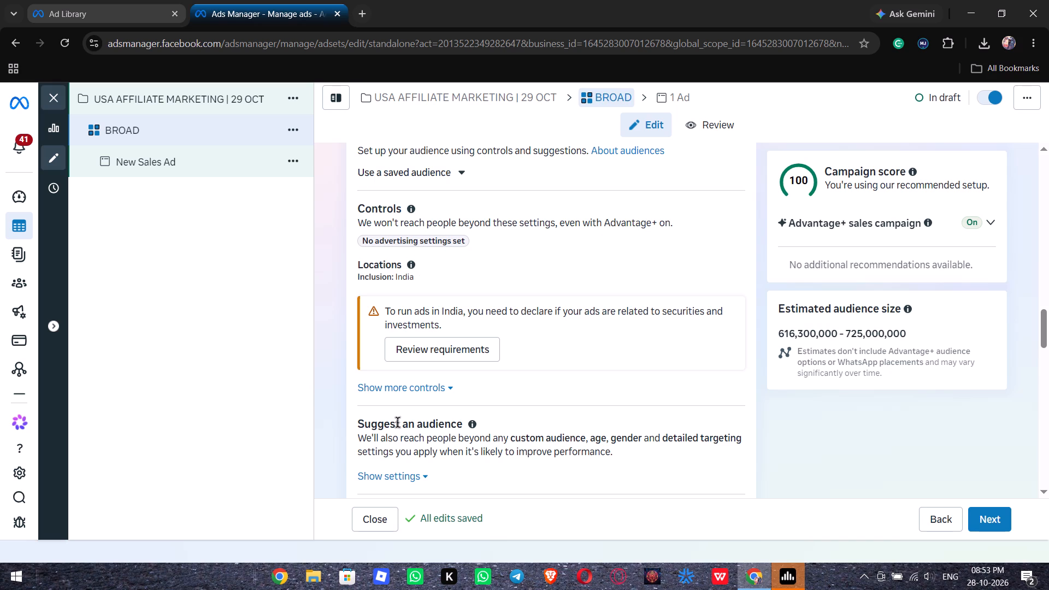
{"action": "left_click", "coordinate": [397, 392]}
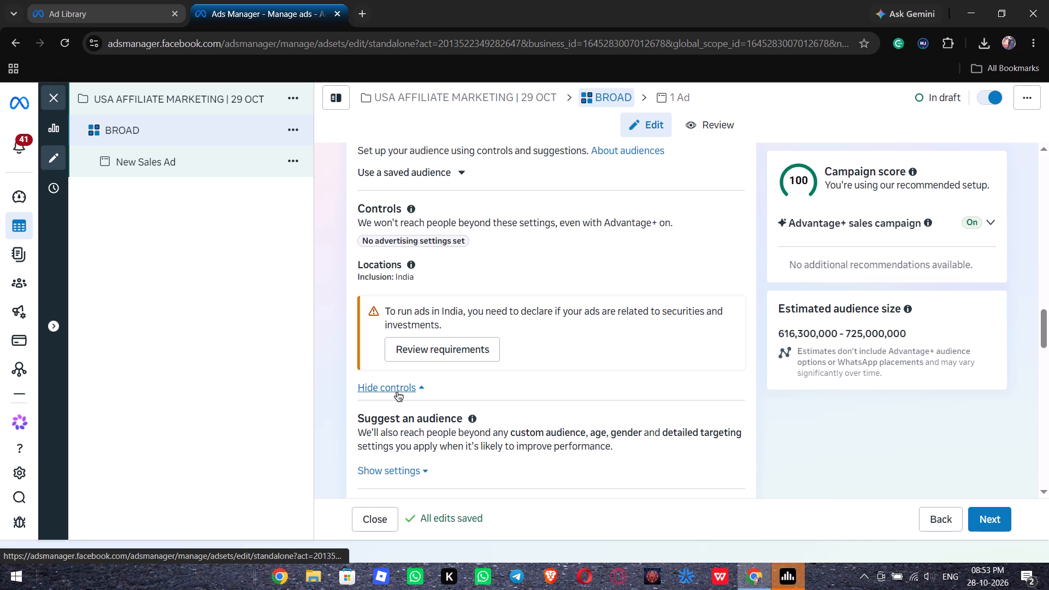
{"action": "scroll", "coordinate": [397, 392], "scroll_direction": "down", "scroll_amount": 3}
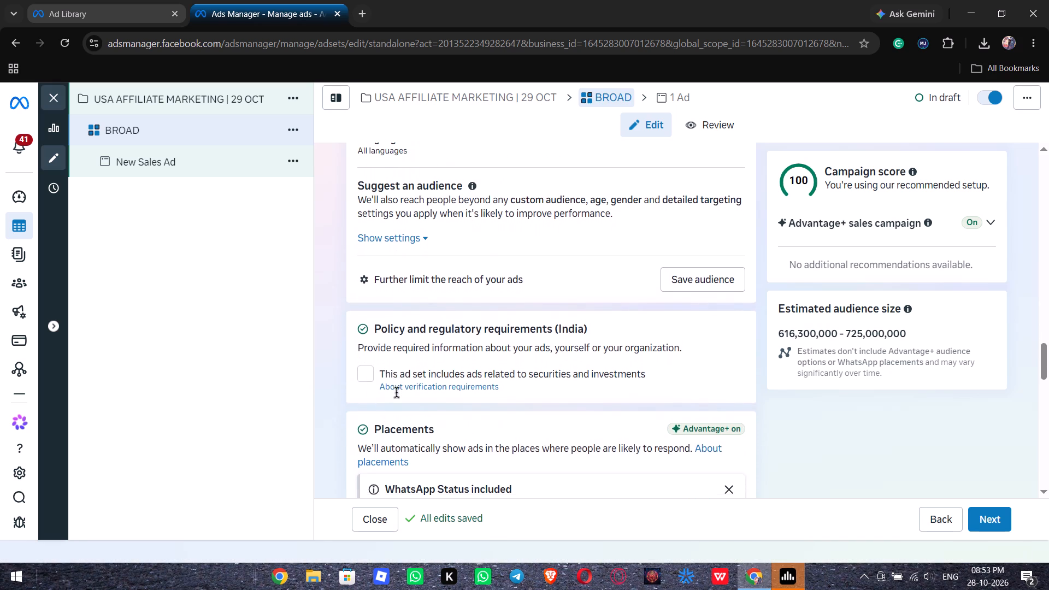
{"action": "left_click", "coordinate": [396, 232]}
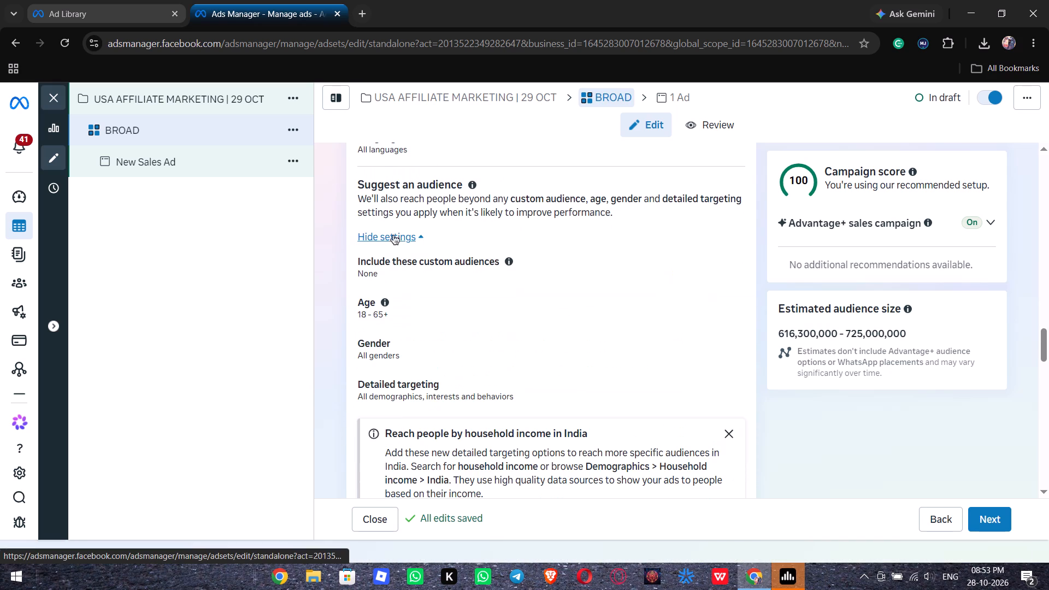
{"action": "scroll", "coordinate": [345, 324], "scroll_direction": "down", "scroll_amount": 1}
{"action": "scroll", "coordinate": [345, 324], "scroll_direction": "up", "scroll_amount": 1}
{"action": "scroll", "coordinate": [345, 324], "scroll_direction": "down", "scroll_amount": 7}
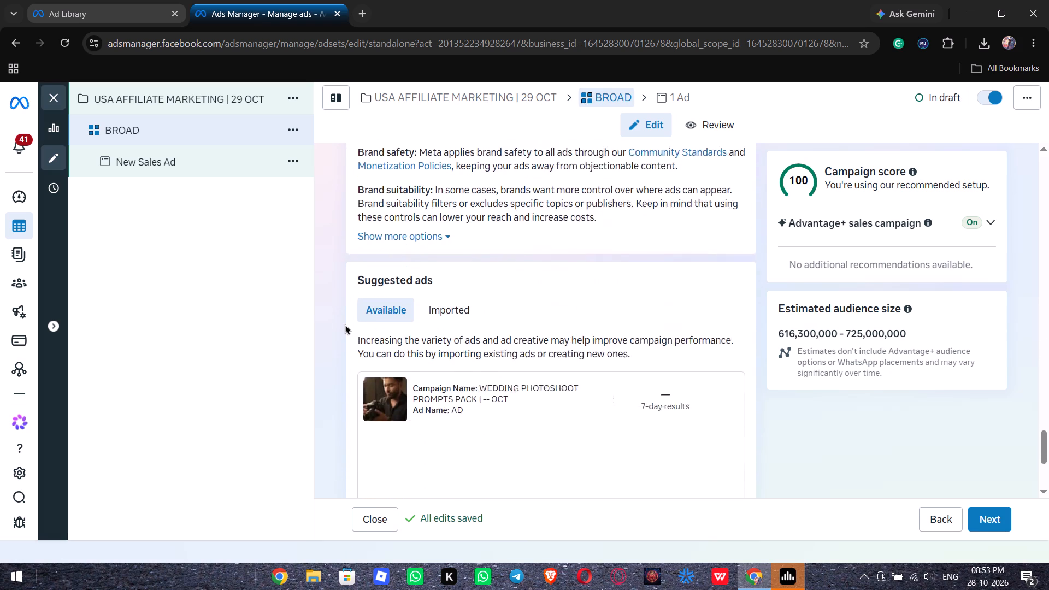
{"action": "scroll", "coordinate": [345, 324], "scroll_direction": "down", "scroll_amount": 5}
Open the New Sales Ad for editing and turn off multi-advertiser ads in its ad setup.
{"action": "left_click", "coordinate": [220, 161]}
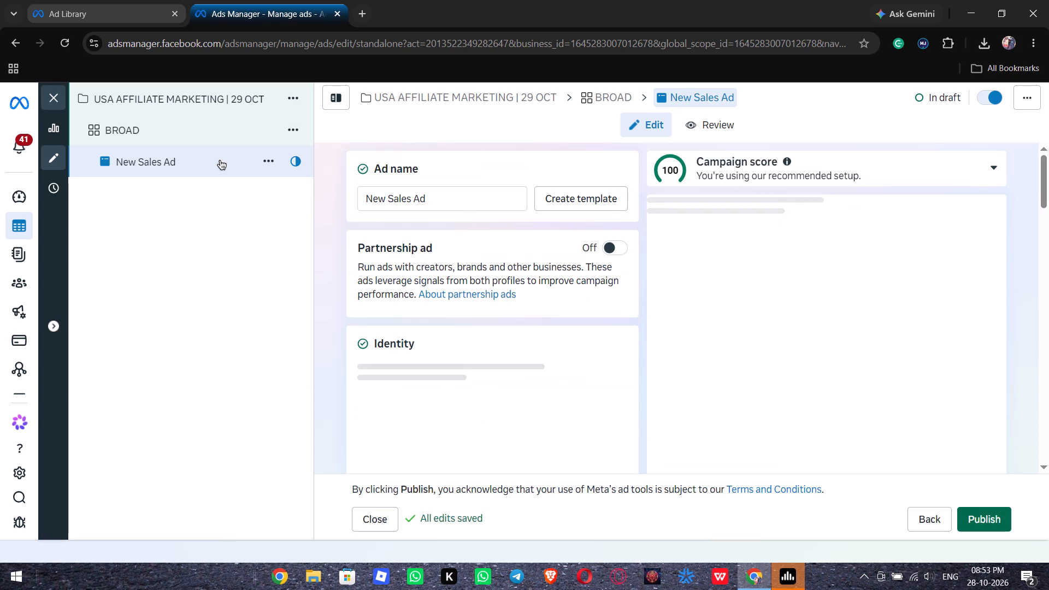
{"action": "left_click", "coordinate": [336, 272]}
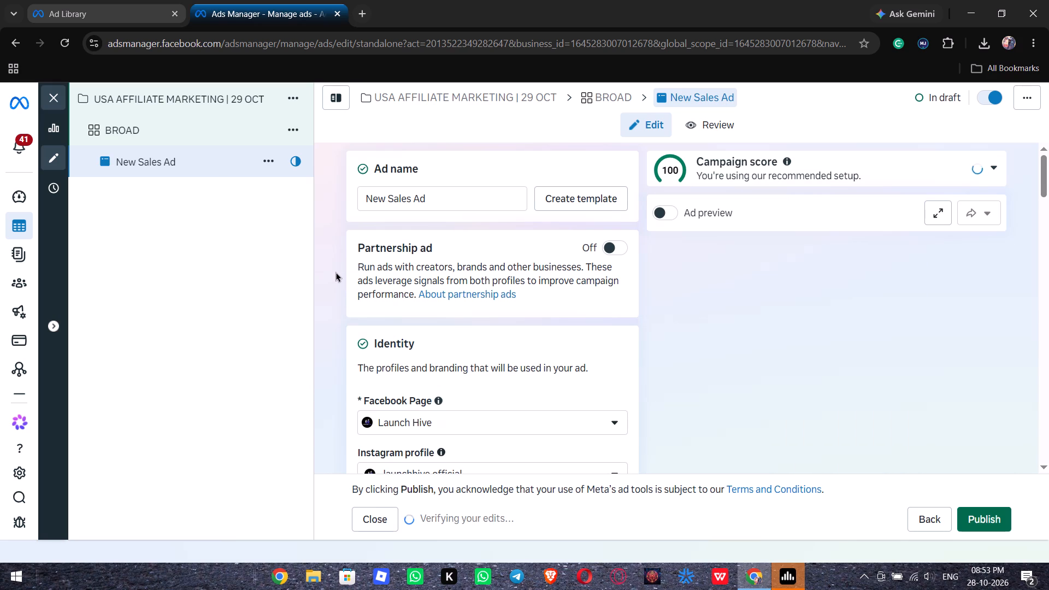
{"action": "scroll", "coordinate": [336, 272], "scroll_direction": "down", "scroll_amount": 2}
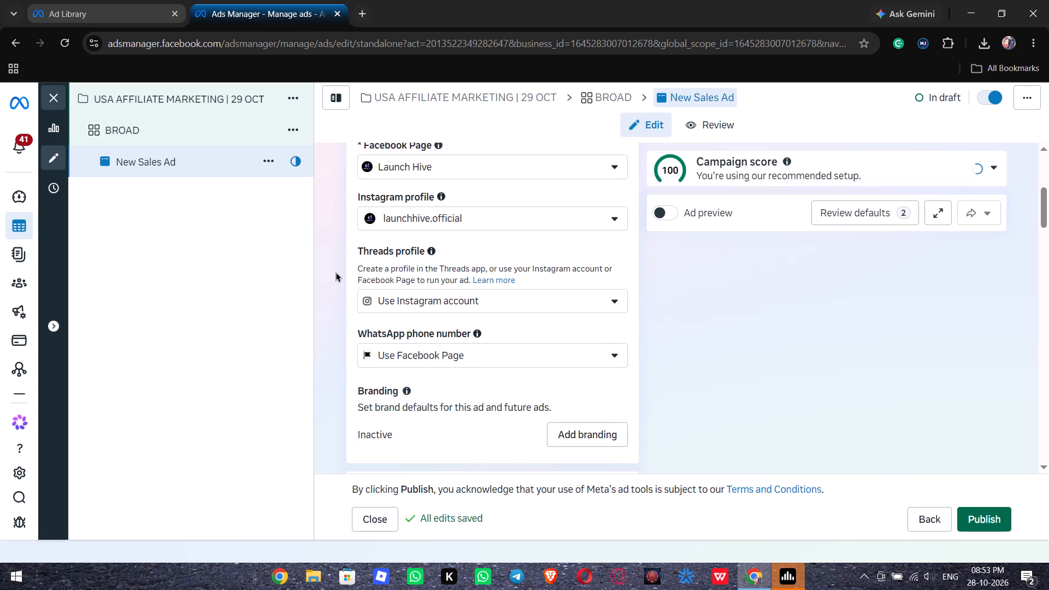
{"action": "scroll", "coordinate": [336, 272], "scroll_direction": "down", "scroll_amount": 1}
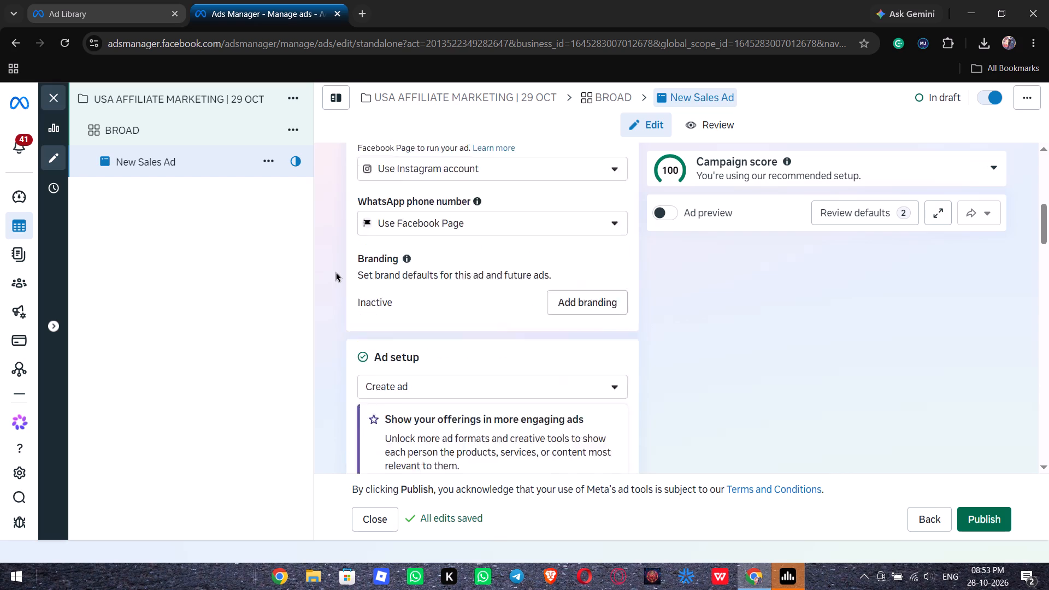
{"action": "scroll", "coordinate": [336, 272], "scroll_direction": "down", "scroll_amount": 2}
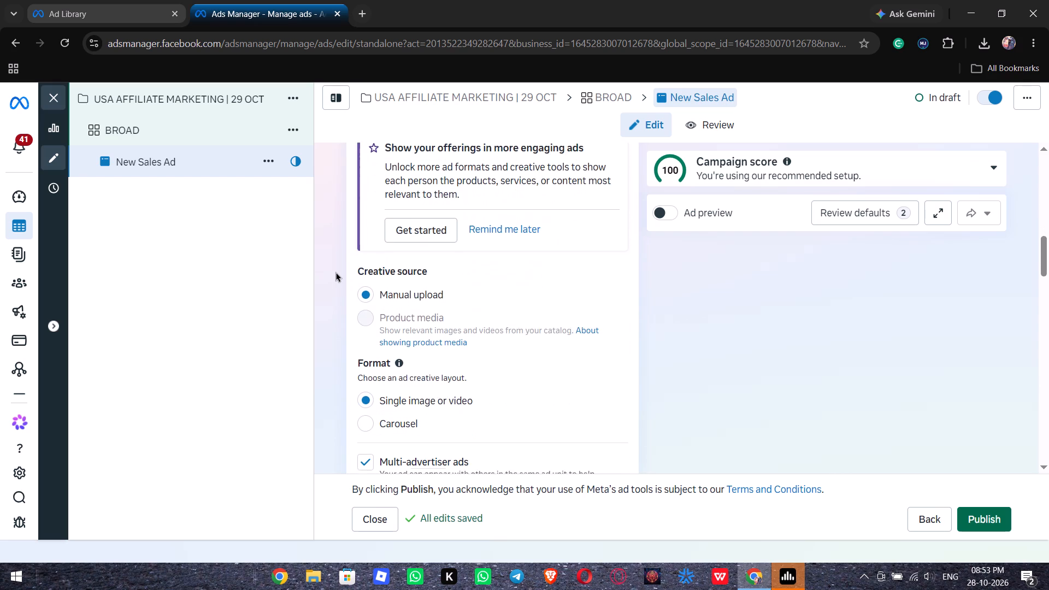
{"action": "scroll", "coordinate": [336, 272], "scroll_direction": "down", "scroll_amount": 1}
{"action": "left_click", "coordinate": [363, 334]}
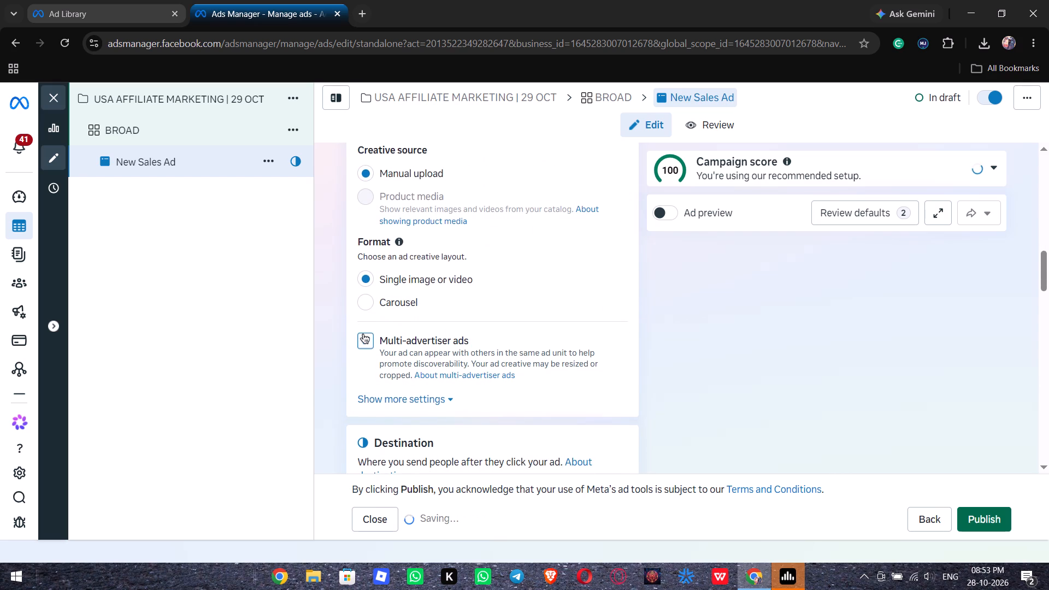
{"action": "left_click", "coordinate": [329, 367]}
{"action": "scroll", "coordinate": [329, 367], "scroll_direction": "down", "scroll_amount": 1}
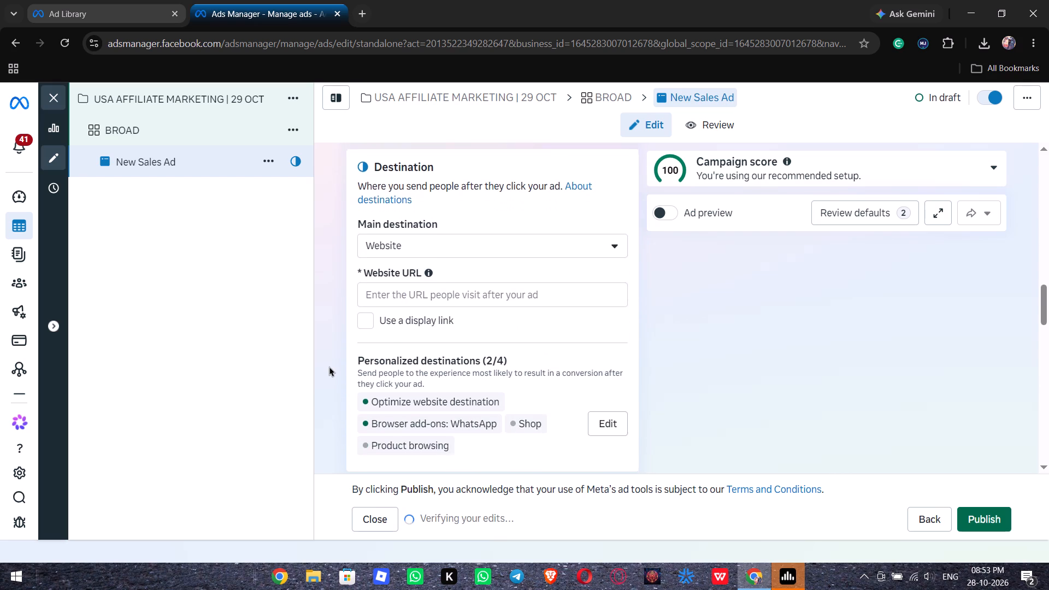
{"action": "scroll", "coordinate": [329, 367], "scroll_direction": "down", "scroll_amount": 1}
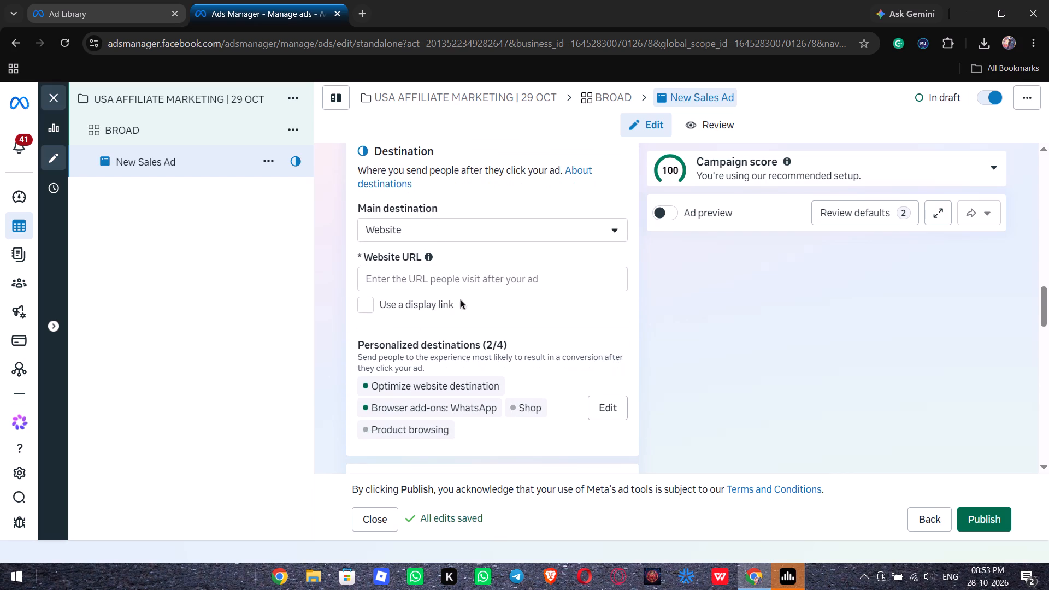
{"action": "left_click", "coordinate": [457, 284]}
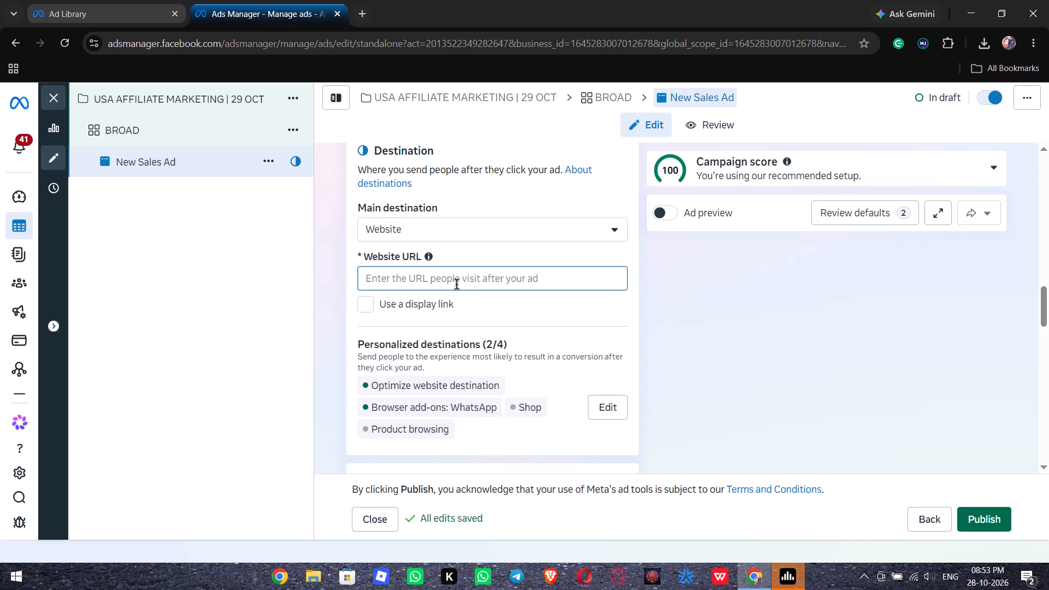
{"action": "key", "text": "ctrl+v"}
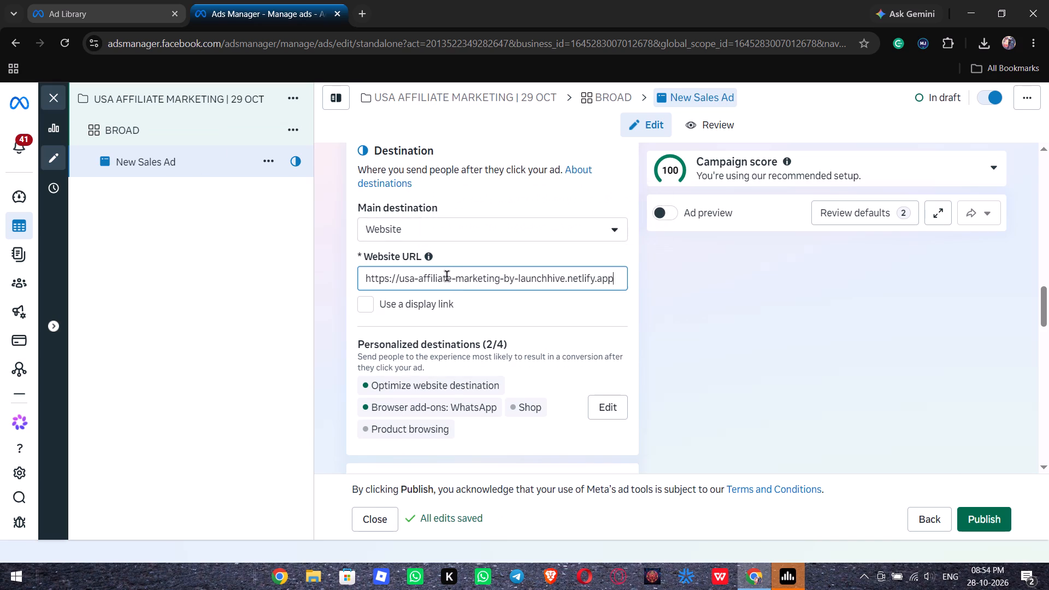
{"action": "left_click", "coordinate": [353, 334]}
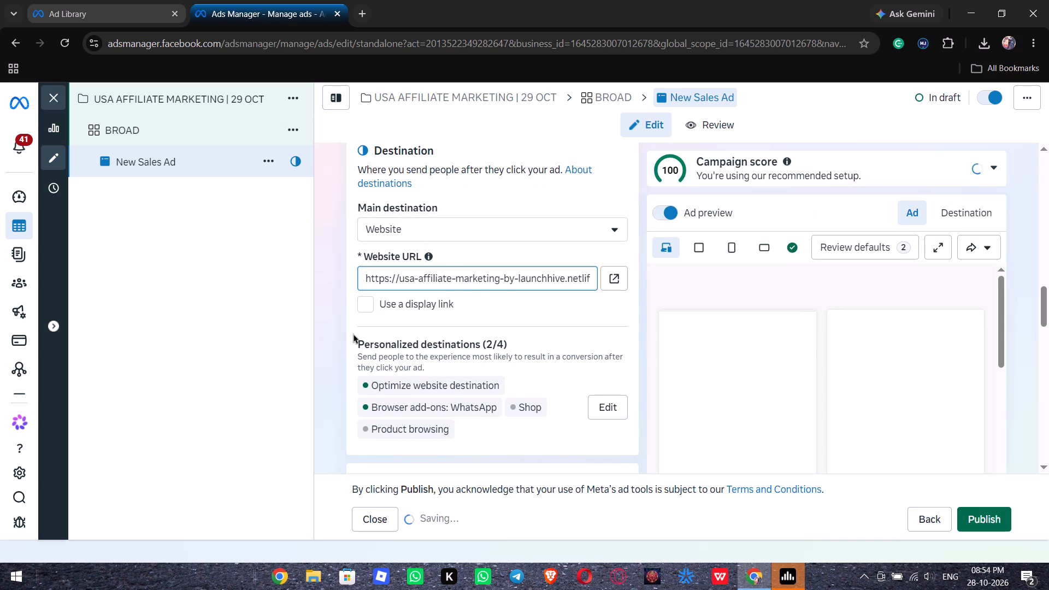
Turn off Optimize website destination and Browser add-ons in the ad's personalized destinations.
{"action": "left_click", "coordinate": [606, 410]}
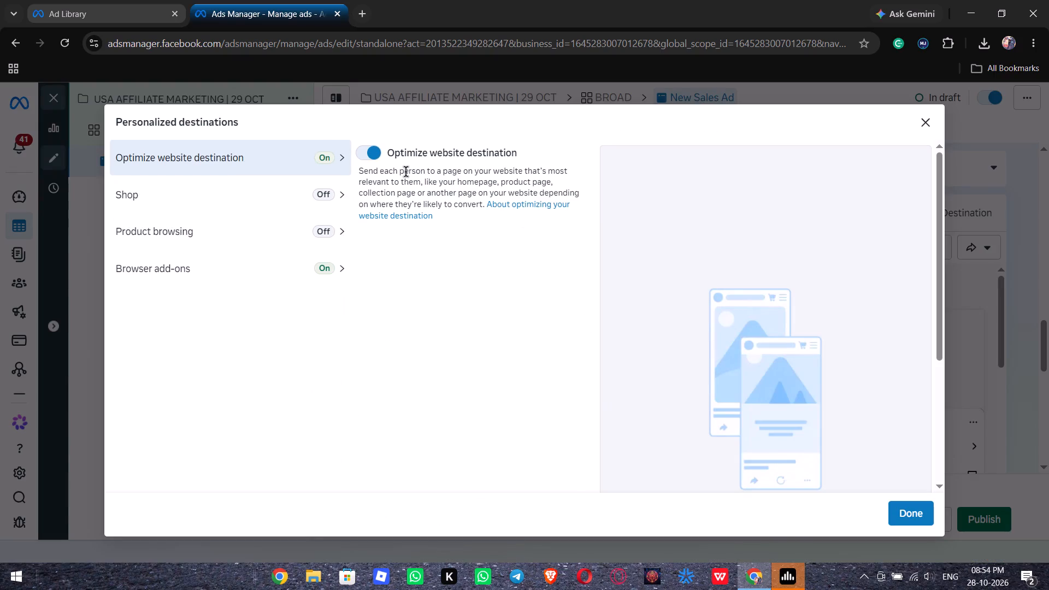
{"action": "left_click", "coordinate": [363, 148]}
{"action": "left_click", "coordinate": [345, 264]}
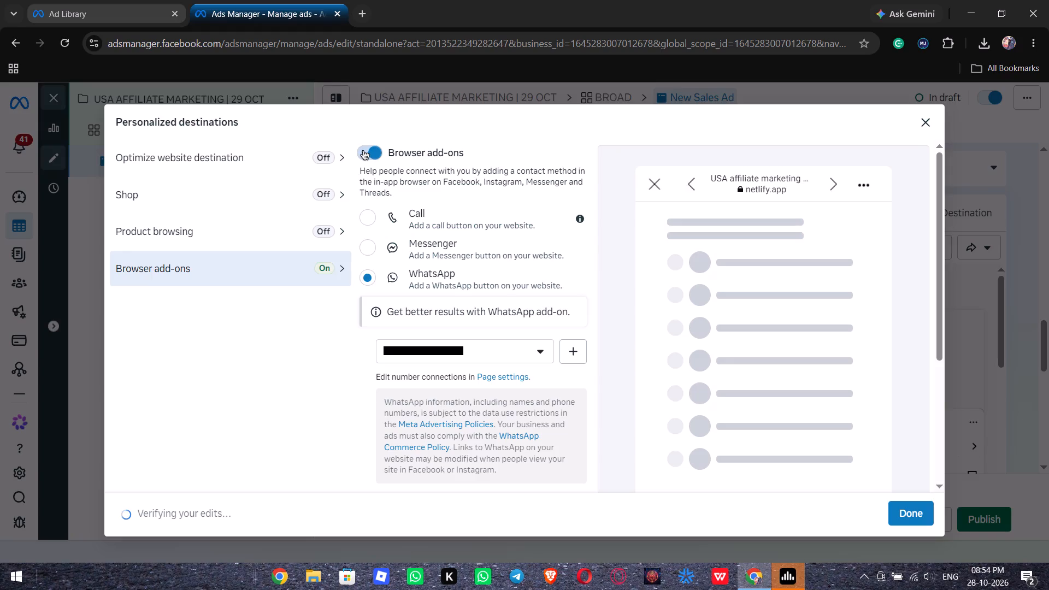
{"action": "left_click", "coordinate": [363, 151]}
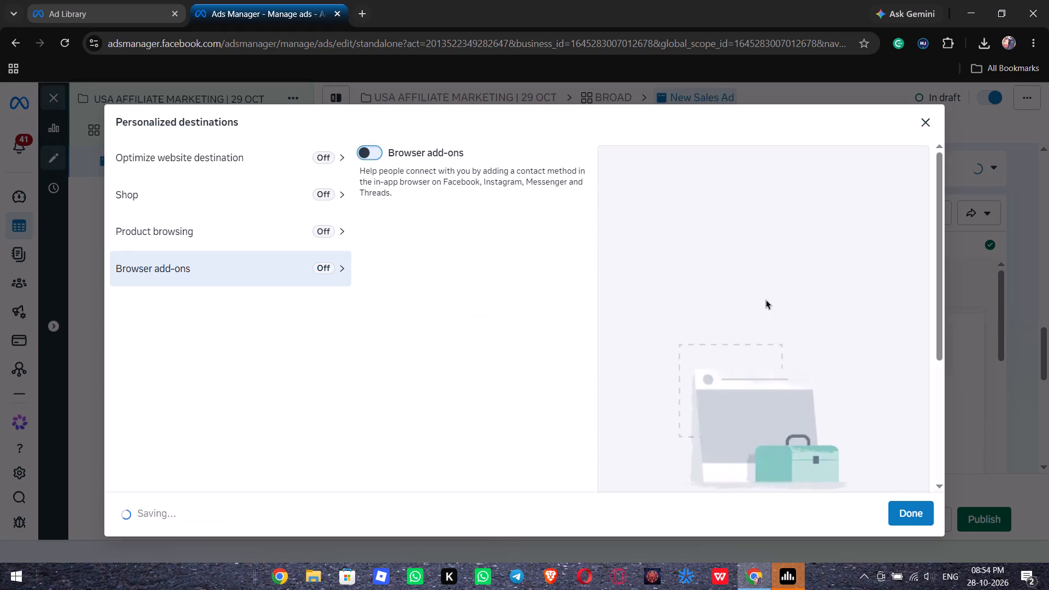
{"action": "left_click", "coordinate": [911, 505]}
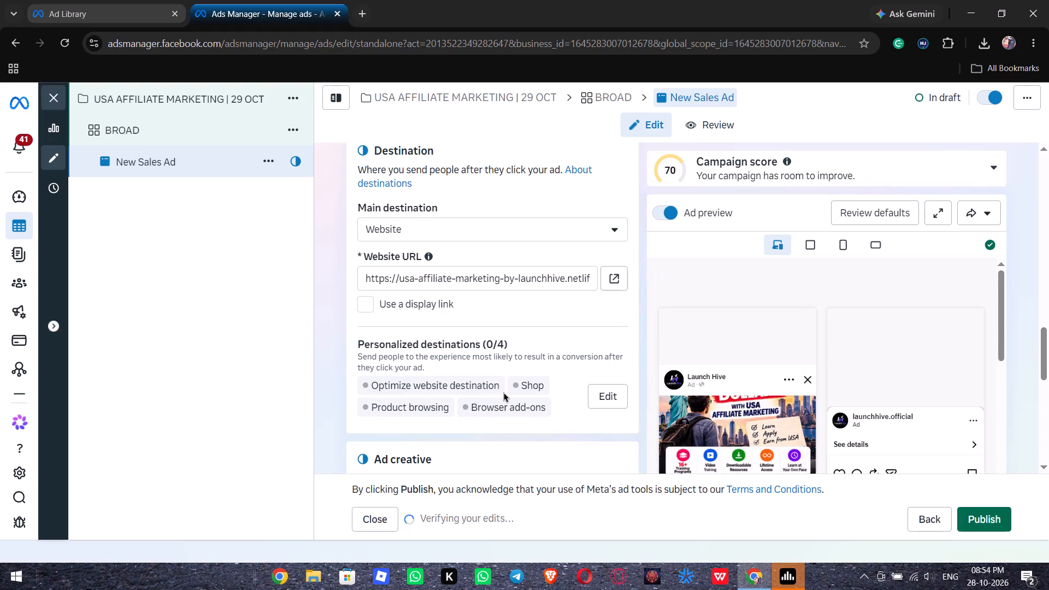
Start setting up the ad creative as an image ad.
{"action": "scroll", "coordinate": [504, 392], "scroll_direction": "down", "scroll_amount": 1}
{"action": "left_click", "coordinate": [430, 348]}
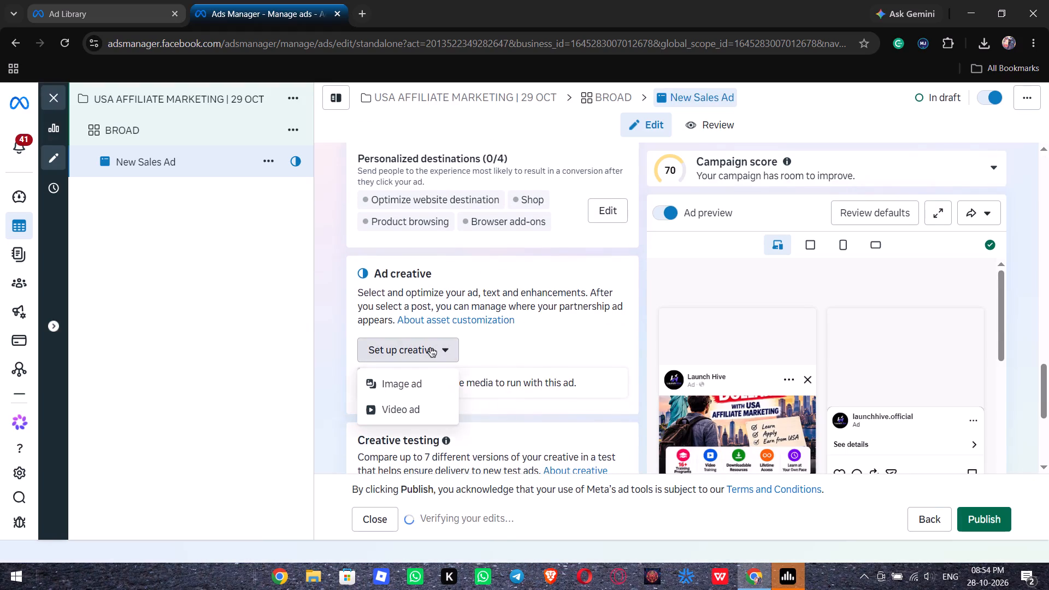
{"action": "left_click", "coordinate": [430, 380]}
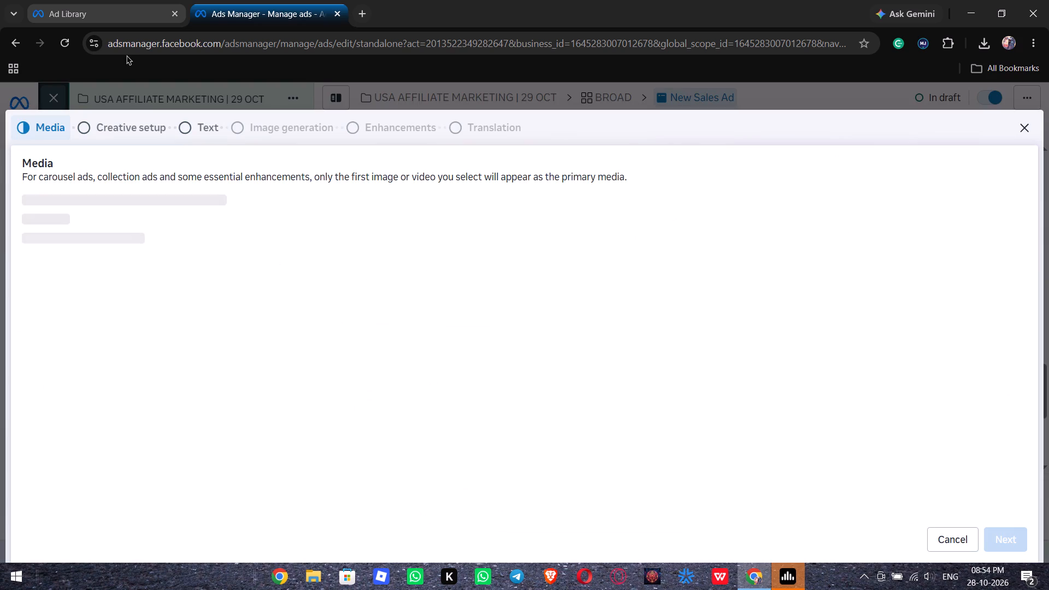
In the Ad Library results, save the USA affiliate marketing ₹999 bundle image from the Digital Courses, Softwares & Bundles ad to Downloads.
{"action": "left_click", "coordinate": [70, 0]}
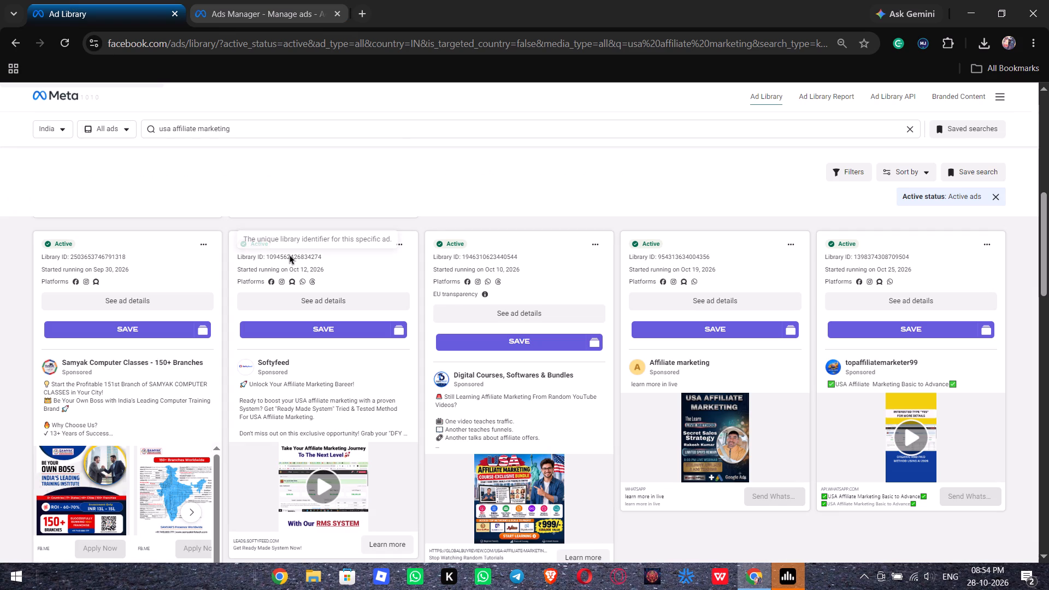
{"action": "scroll", "coordinate": [290, 255], "scroll_direction": "up", "scroll_amount": 2}
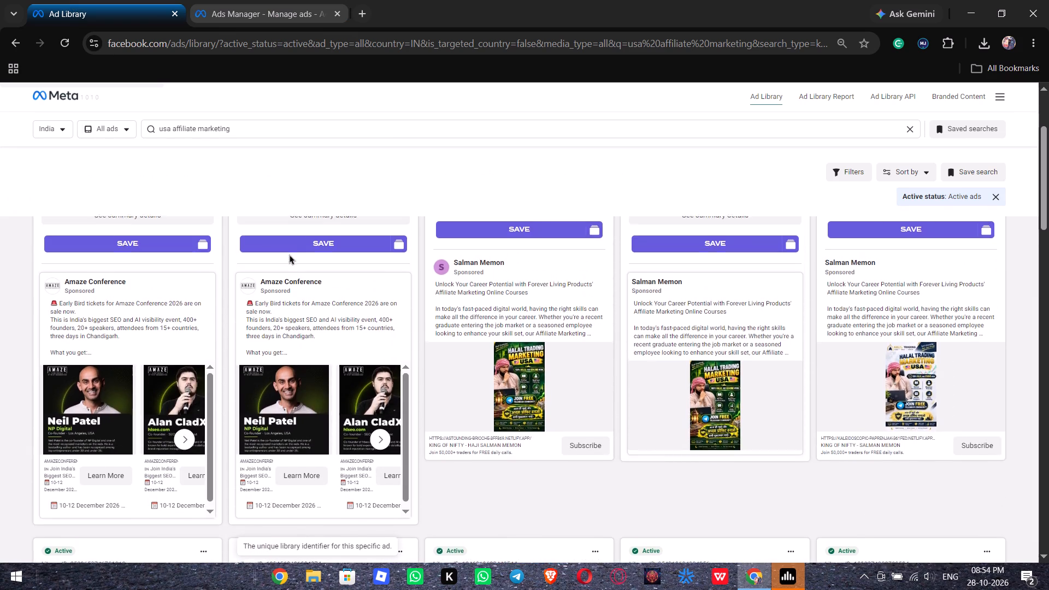
{"action": "scroll", "coordinate": [290, 255], "scroll_direction": "down", "scroll_amount": 4}
{"action": "scroll", "coordinate": [290, 255], "scroll_direction": "up", "scroll_amount": 1}
{"action": "scroll", "coordinate": [290, 255], "scroll_direction": "down", "scroll_amount": 1}
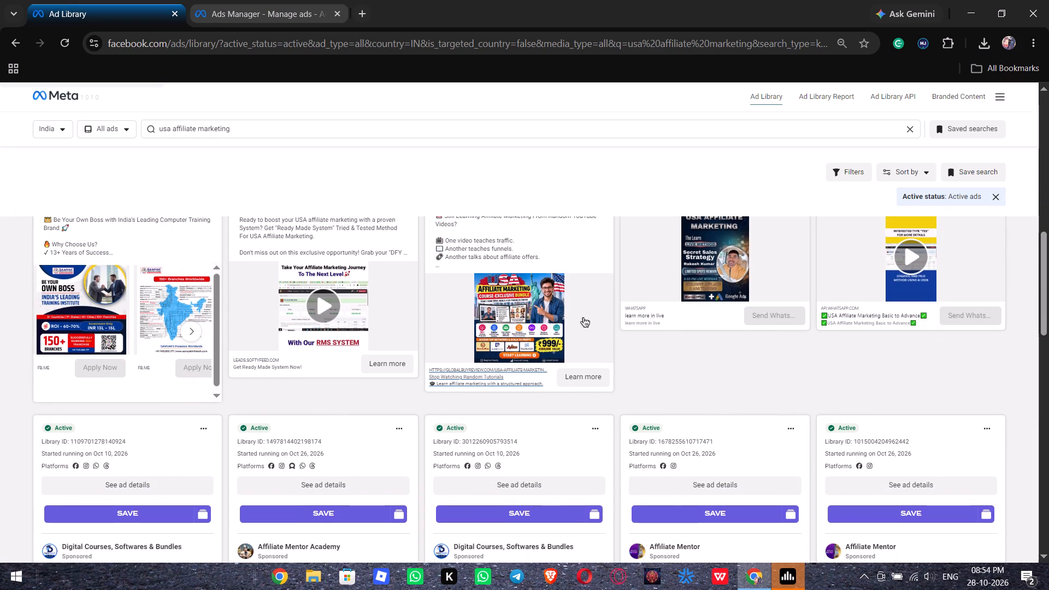
{"action": "right_click", "coordinate": [530, 305]}
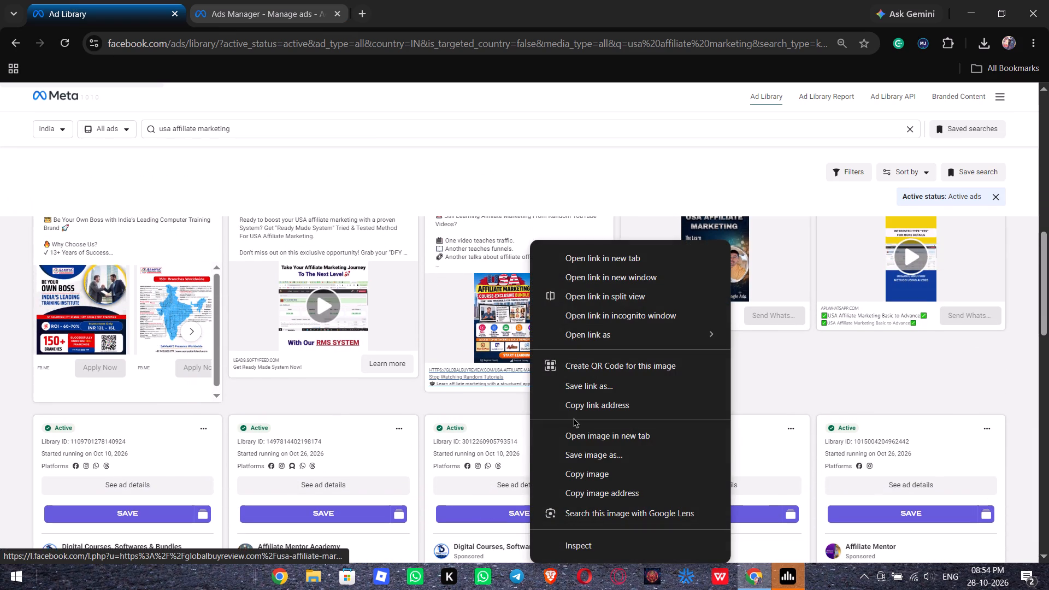
{"action": "left_click", "coordinate": [580, 453]}
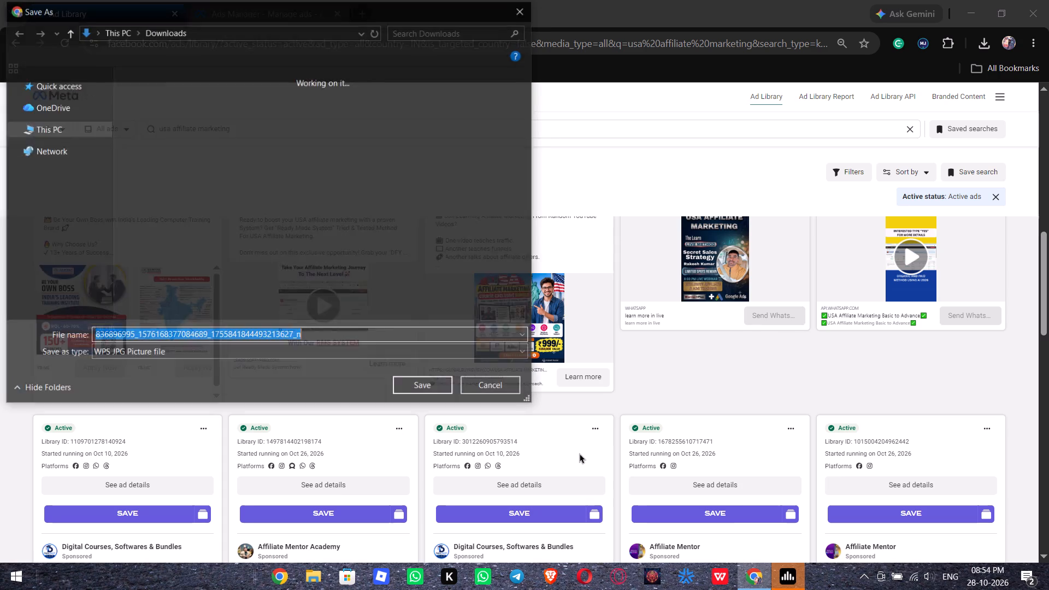
{"action": "key", "text": "Return"}
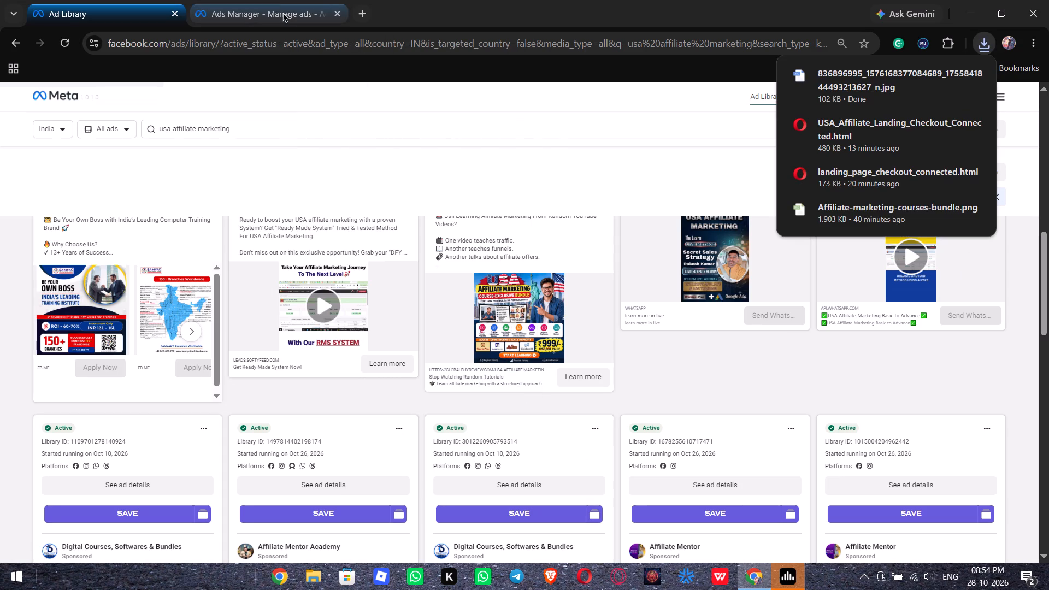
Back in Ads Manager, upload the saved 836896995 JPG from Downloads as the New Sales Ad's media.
{"action": "left_click", "coordinate": [272, 0]}
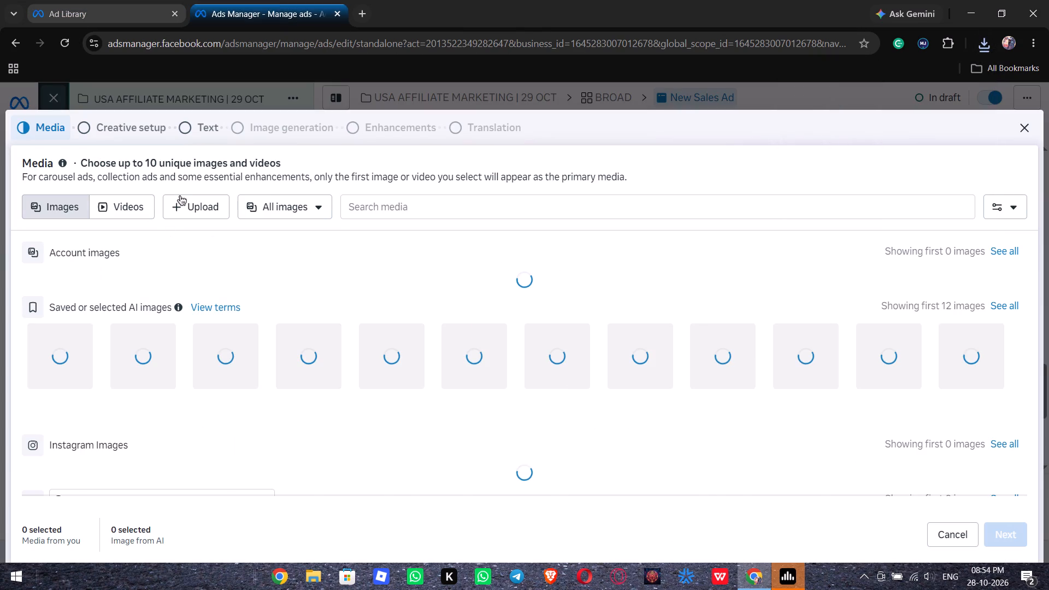
{"action": "left_click", "coordinate": [180, 196]}
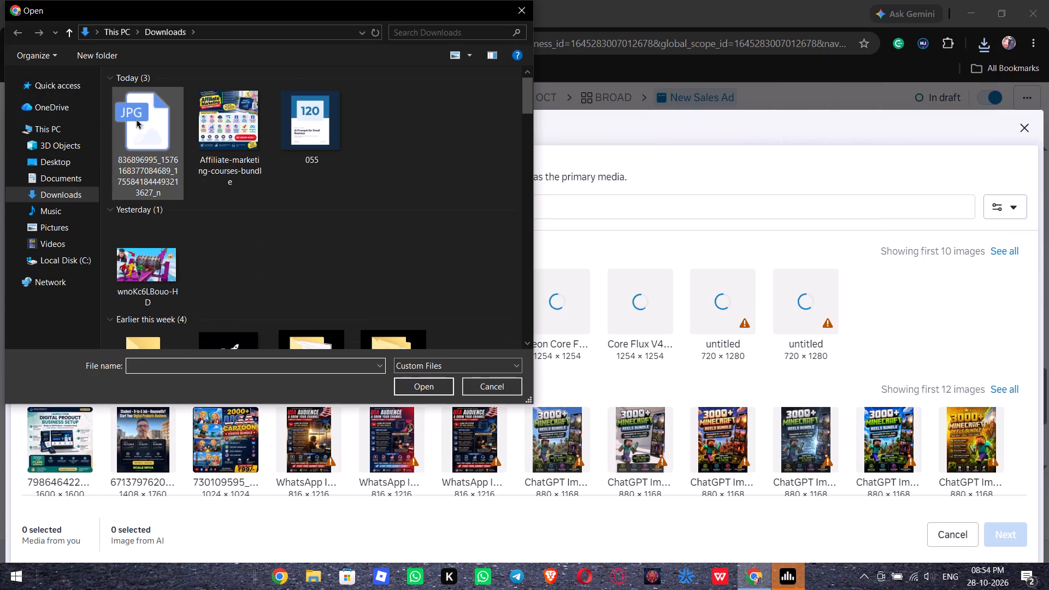
{"action": "left_click", "coordinate": [137, 119]}
{"action": "key", "text": "Return"}
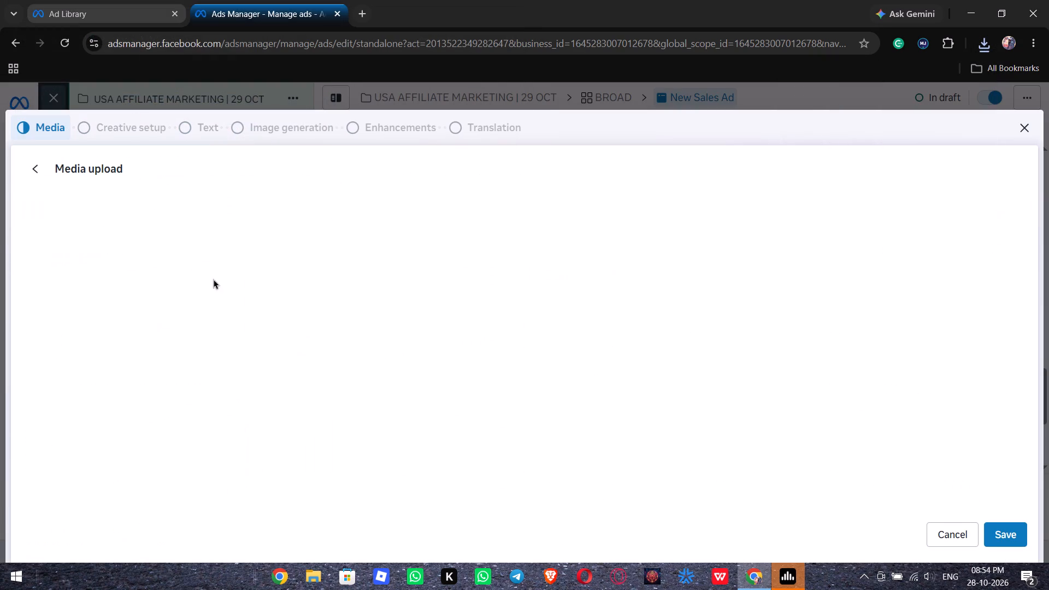
{"action": "left_click", "coordinate": [32, 174]}
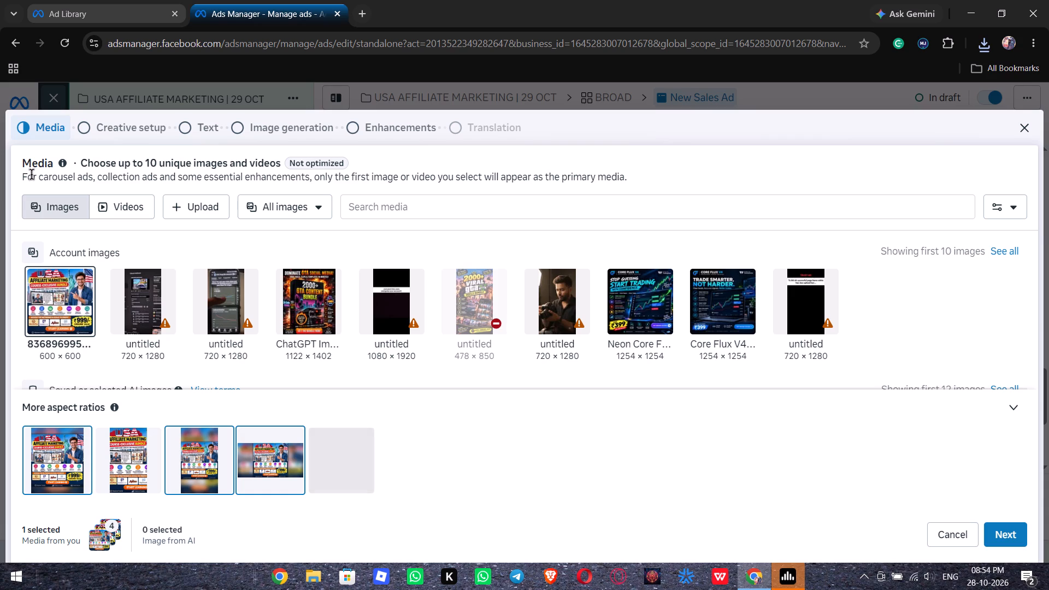
Deselect all the extra aspect-ratio versions of the uploaded image, keeping only the original 600 × 600 image.
{"action": "left_click", "coordinate": [57, 423]}
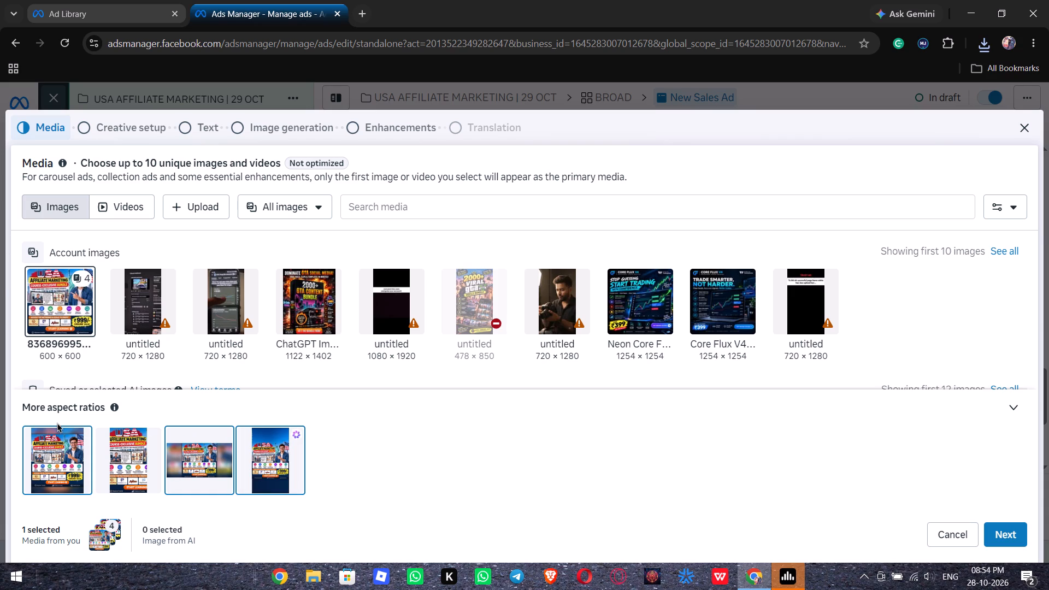
{"action": "left_click", "coordinate": [62, 440]}
{"action": "left_click", "coordinate": [214, 457]}
{"action": "left_click", "coordinate": [297, 465]}
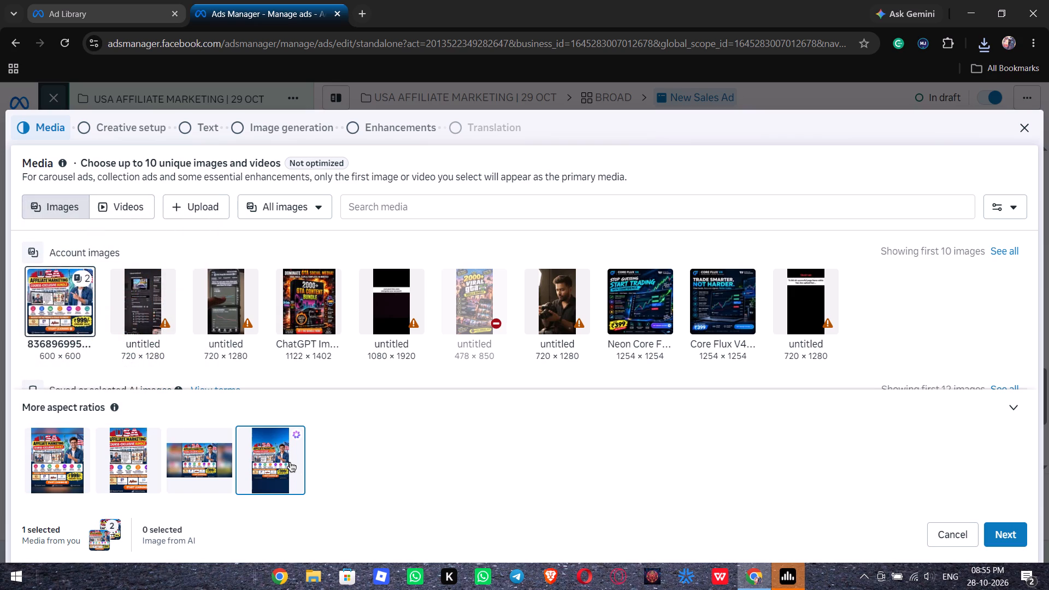
{"action": "left_click", "coordinate": [402, 445]}
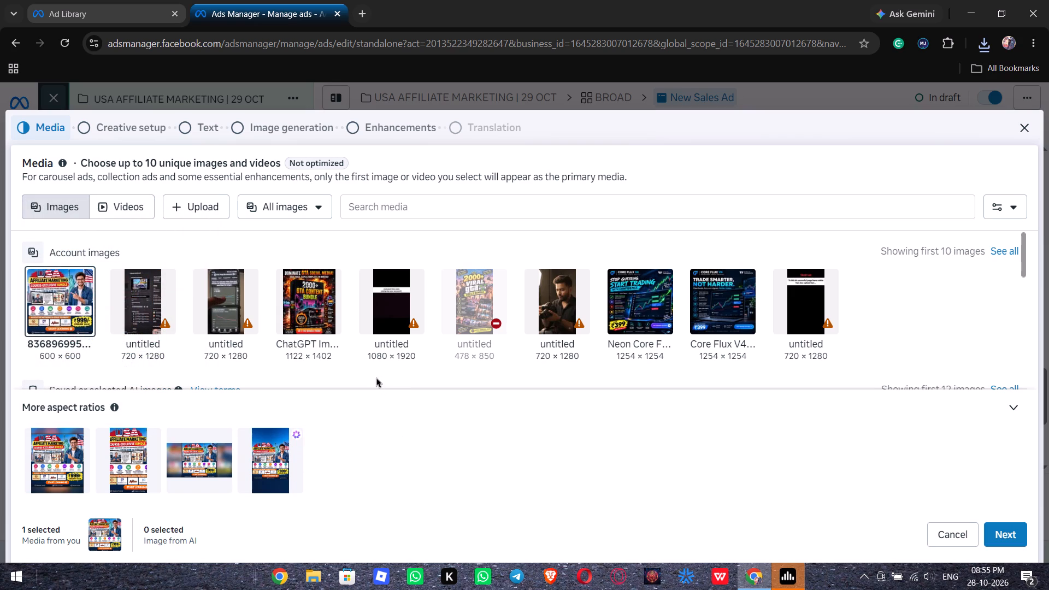
{"action": "left_click", "coordinate": [376, 377]}
{"action": "left_click", "coordinate": [184, 129]}
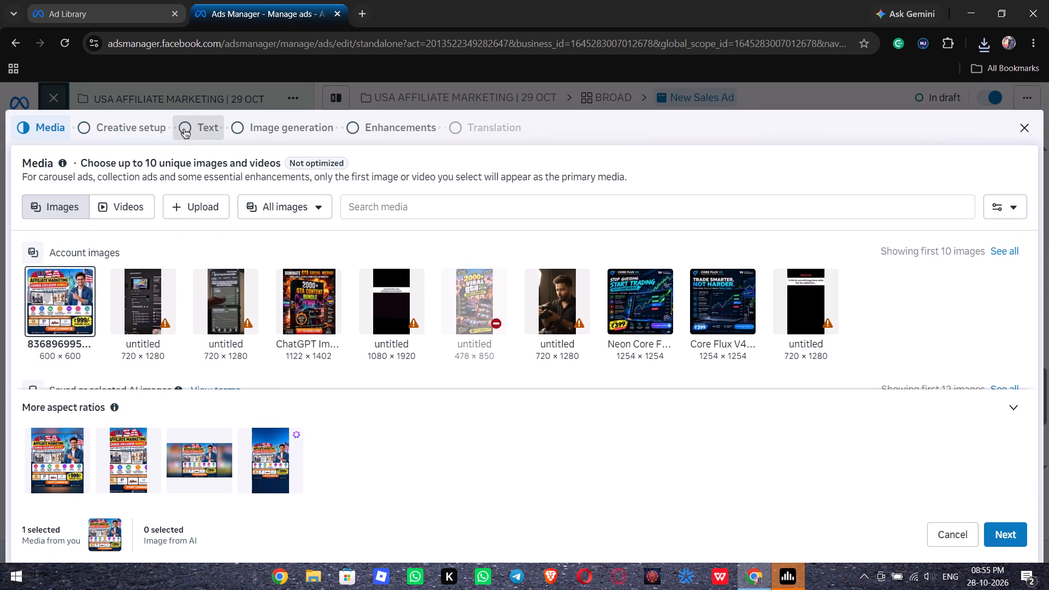
{"action": "left_click", "coordinate": [57, 132]}
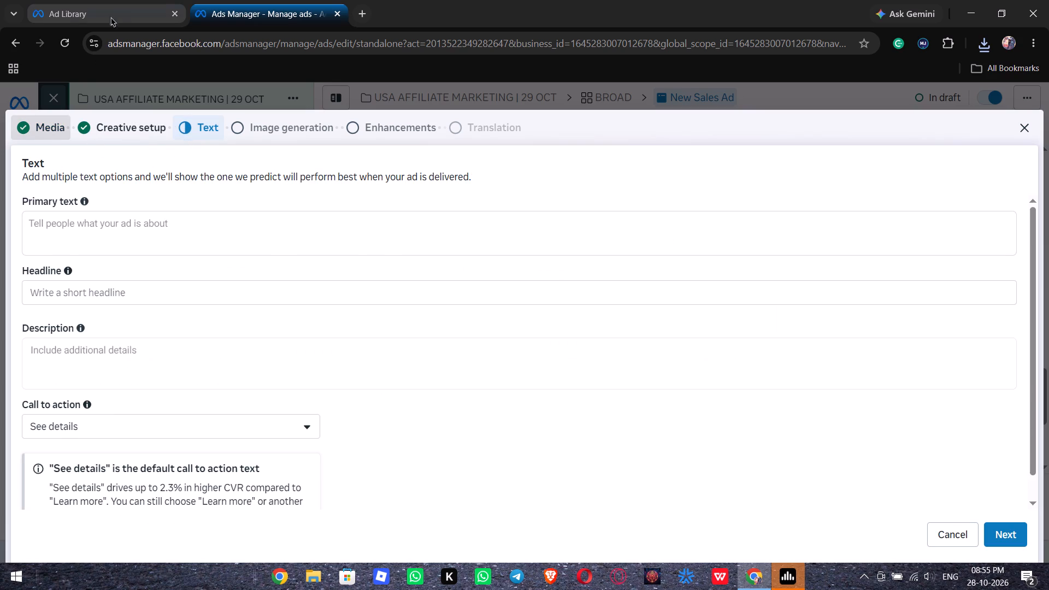
In Ad Library, save the Digital Courses, Softwares & Bundles ad image showing a woman and a ₹999 offer to Downloads.
{"action": "left_click", "coordinate": [112, 13]}
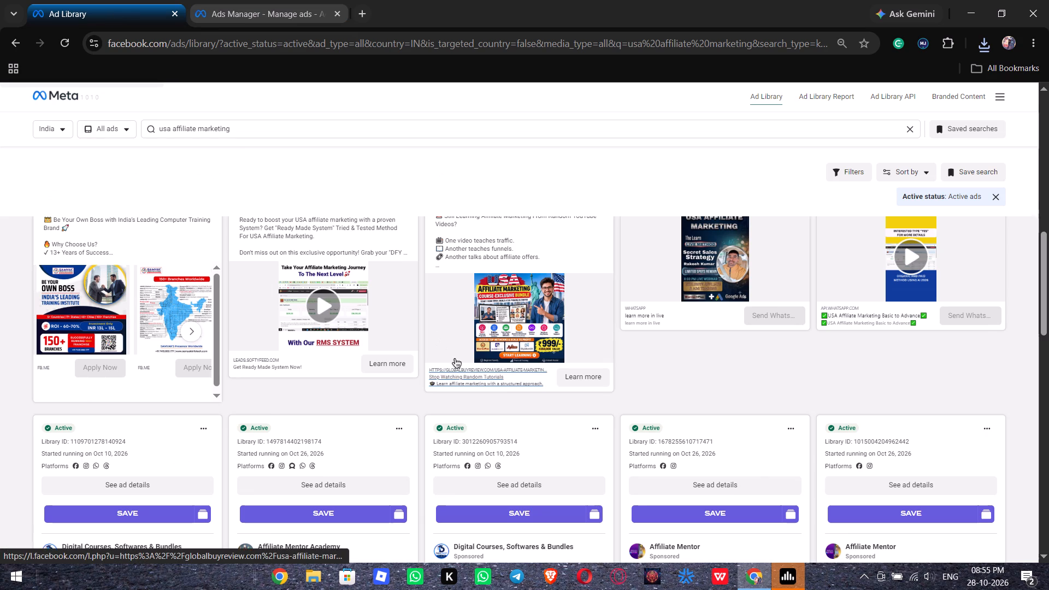
{"action": "scroll", "coordinate": [455, 359], "scroll_direction": "down", "scroll_amount": 2}
{"action": "right_click", "coordinate": [76, 385]}
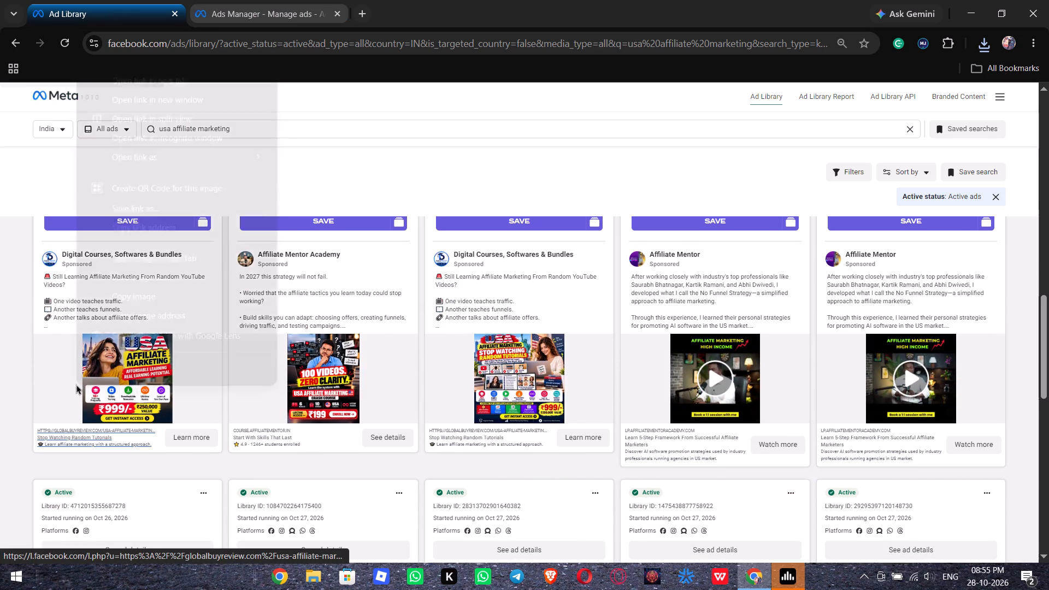
{"action": "left_click", "coordinate": [181, 273]}
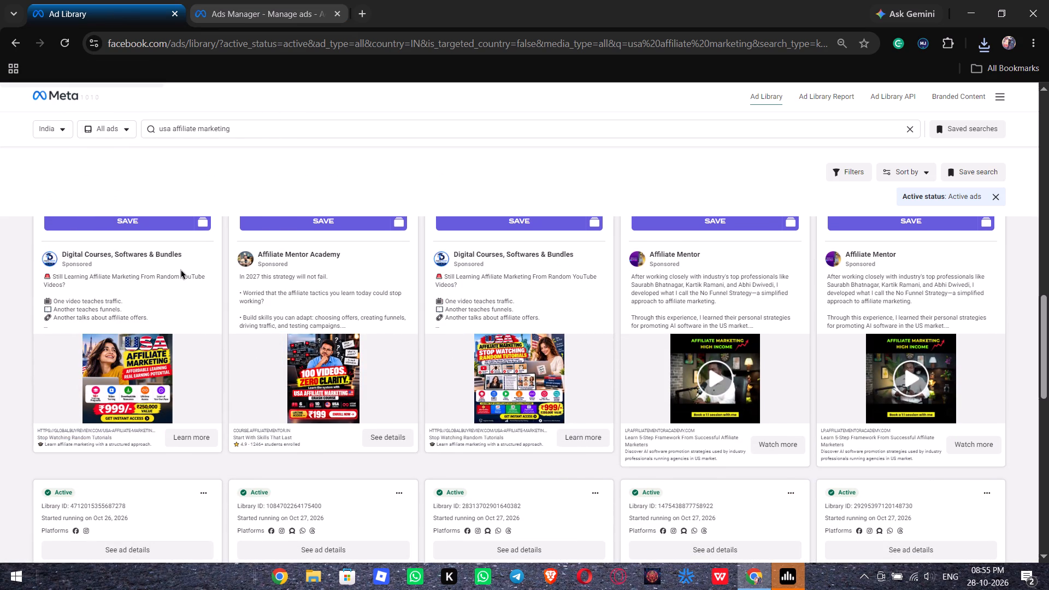
{"action": "left_click", "coordinate": [404, 376]}
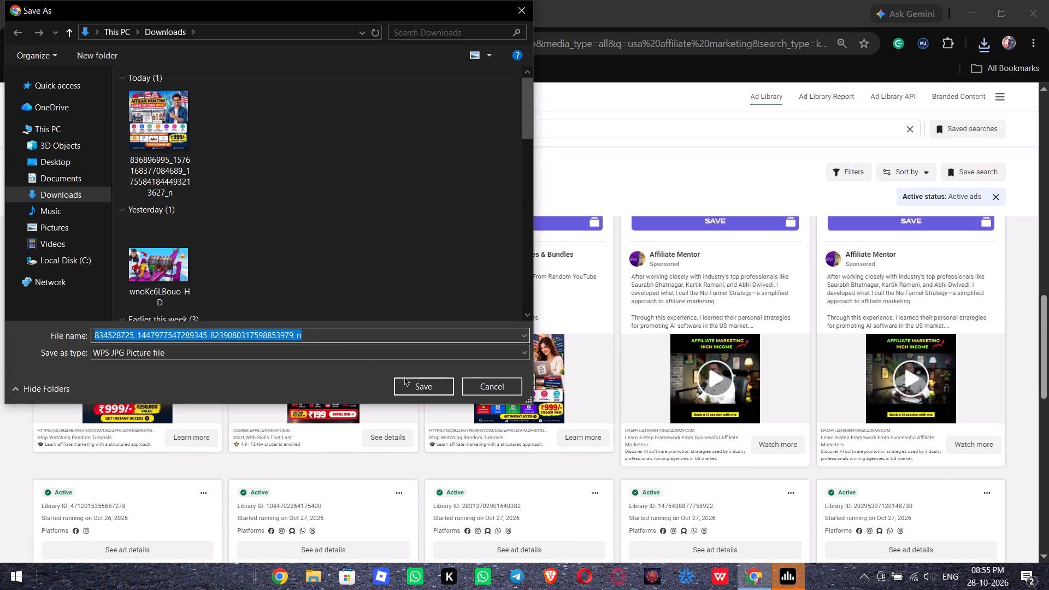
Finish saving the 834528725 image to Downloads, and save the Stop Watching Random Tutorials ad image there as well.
{"action": "left_click", "coordinate": [422, 387]}
{"action": "right_click", "coordinate": [492, 383]}
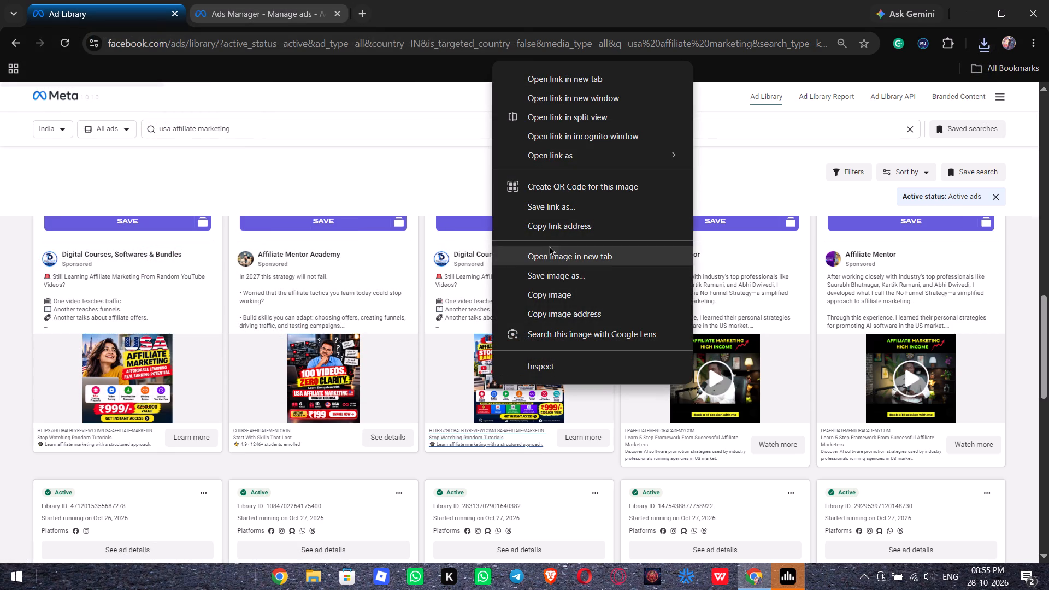
{"action": "left_click", "coordinate": [544, 275]}
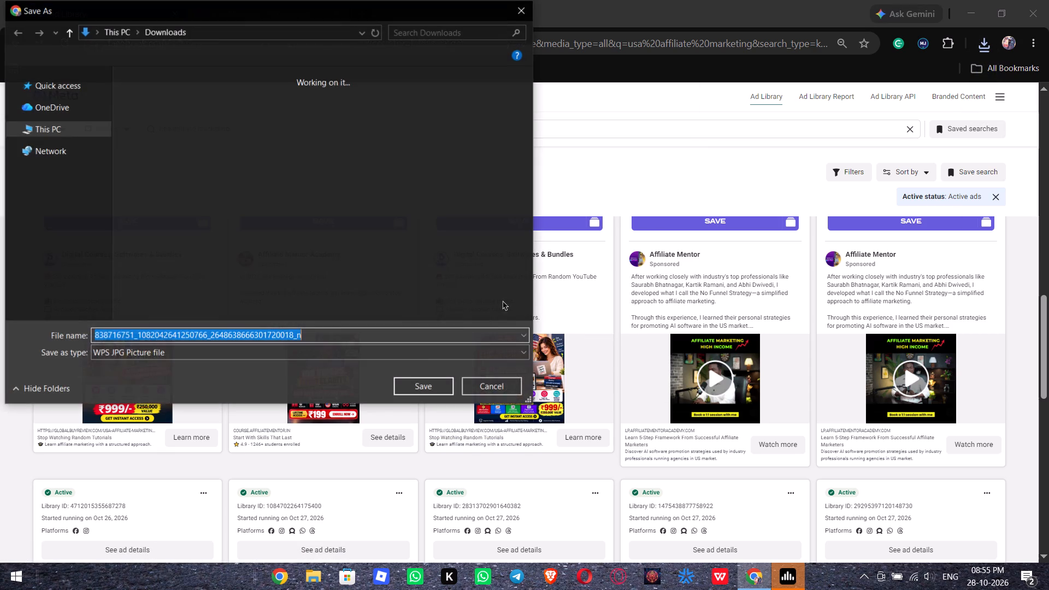
{"action": "left_click", "coordinate": [420, 391]}
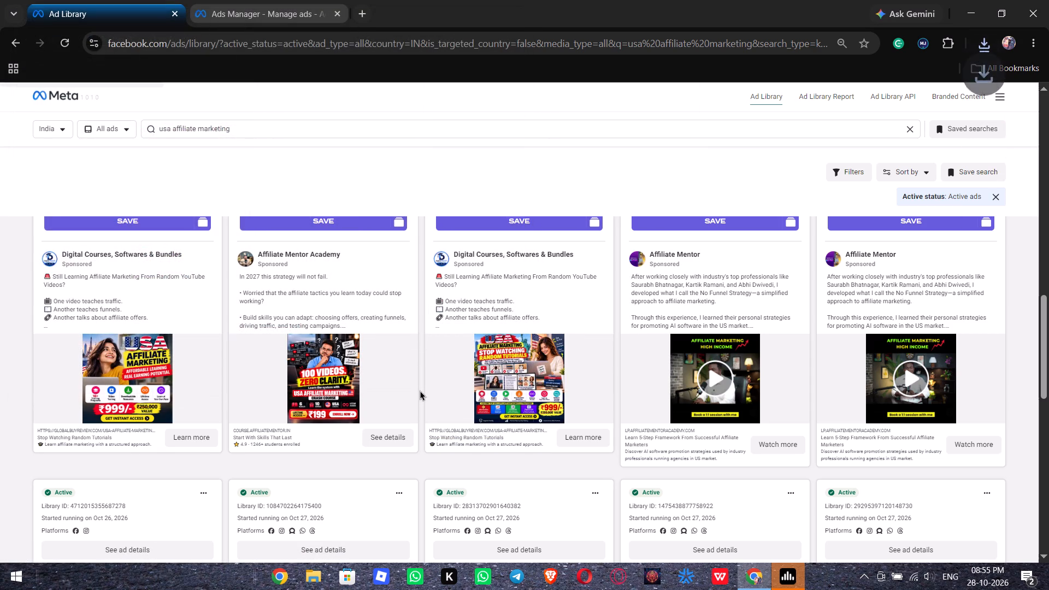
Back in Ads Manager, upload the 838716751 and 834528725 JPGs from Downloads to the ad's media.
{"action": "left_click", "coordinate": [252, 0]}
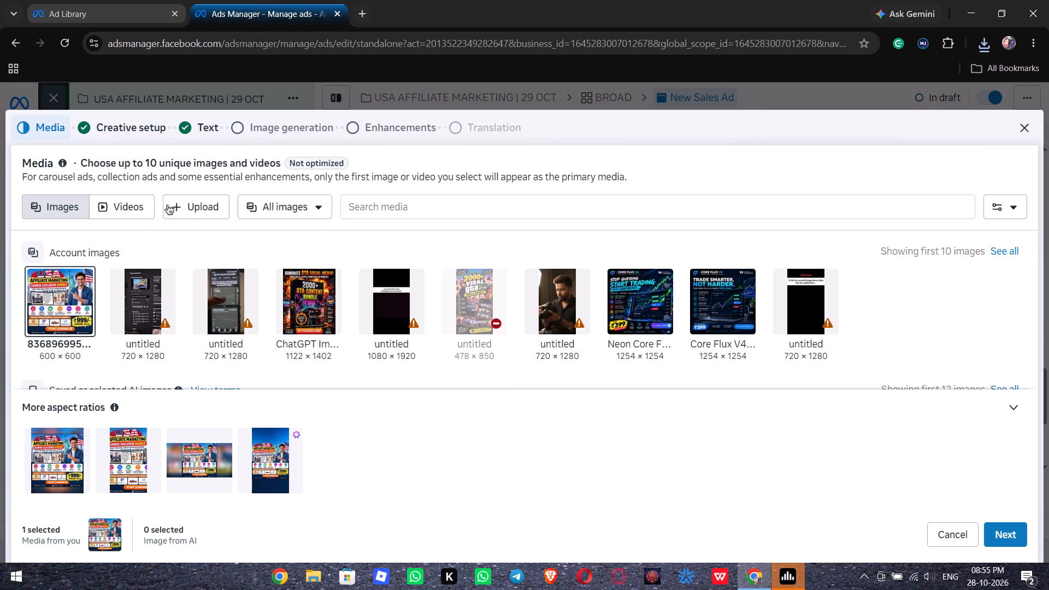
{"action": "left_click", "coordinate": [187, 210]}
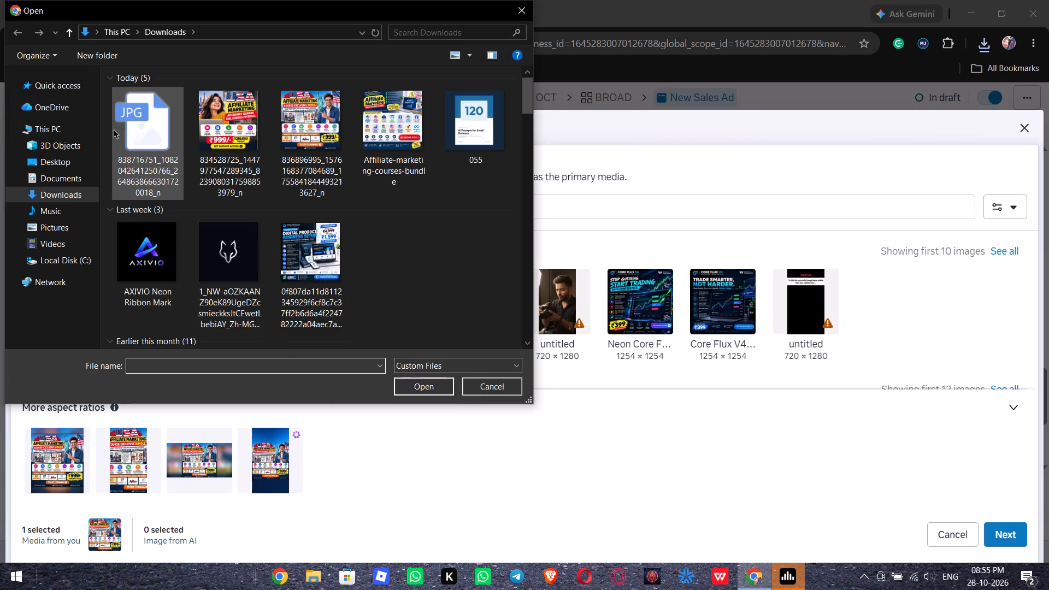
{"action": "left_click_drag", "start_coordinate": [107, 127], "coordinate": [230, 128]}
{"action": "key", "text": "Return"}
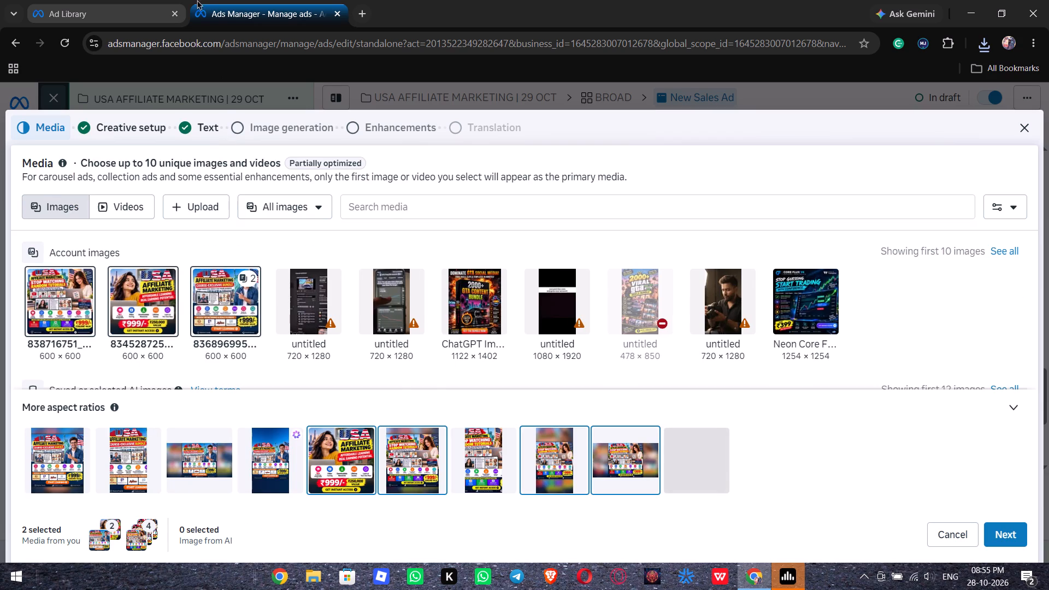
{"action": "left_click", "coordinate": [157, 0]}
{"action": "left_click", "coordinate": [214, 0]}
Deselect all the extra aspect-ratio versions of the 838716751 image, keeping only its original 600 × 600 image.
{"action": "left_click", "coordinate": [46, 282]}
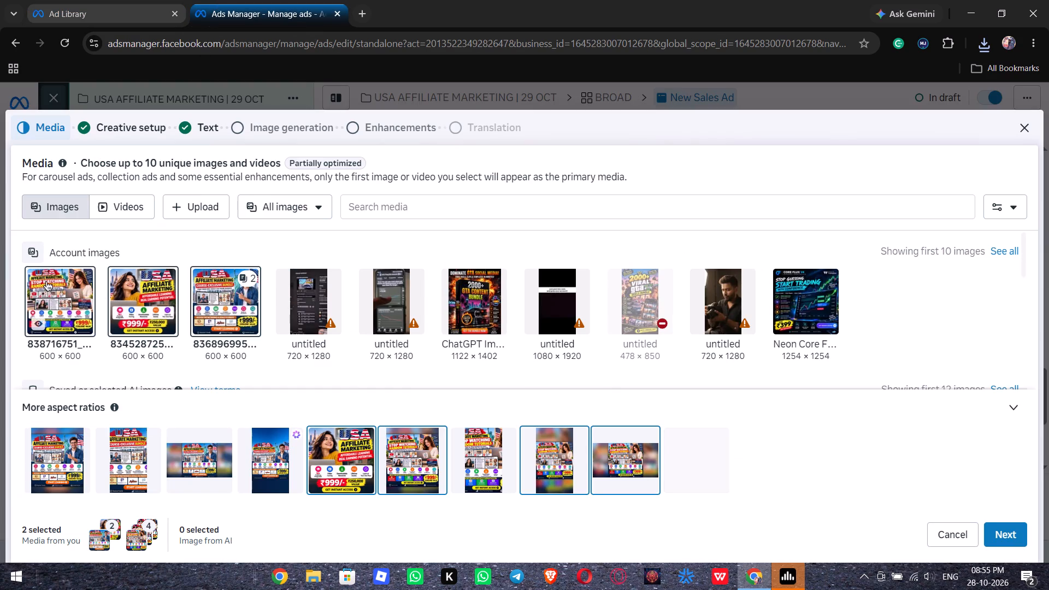
{"action": "left_click", "coordinate": [49, 286]}
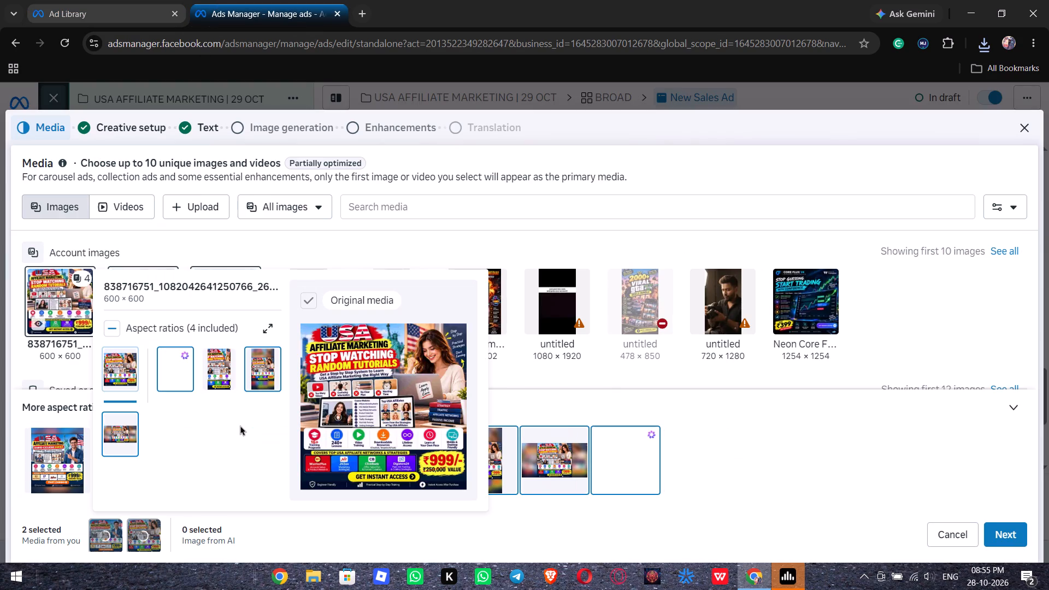
{"action": "left_click", "coordinate": [107, 323]}
{"action": "left_click", "coordinate": [108, 327]}
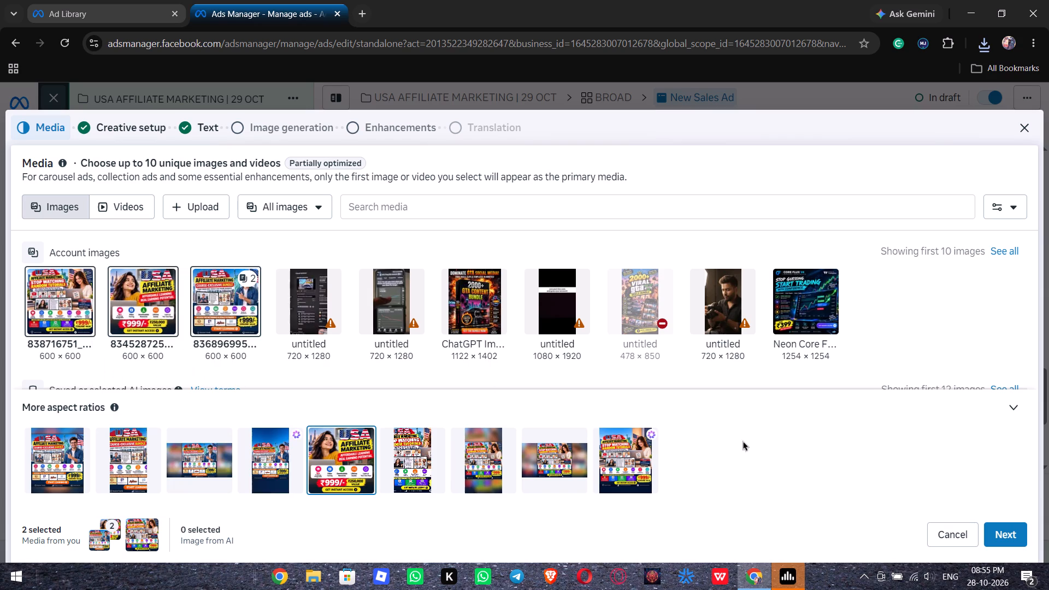
{"action": "left_click", "coordinate": [752, 440]}
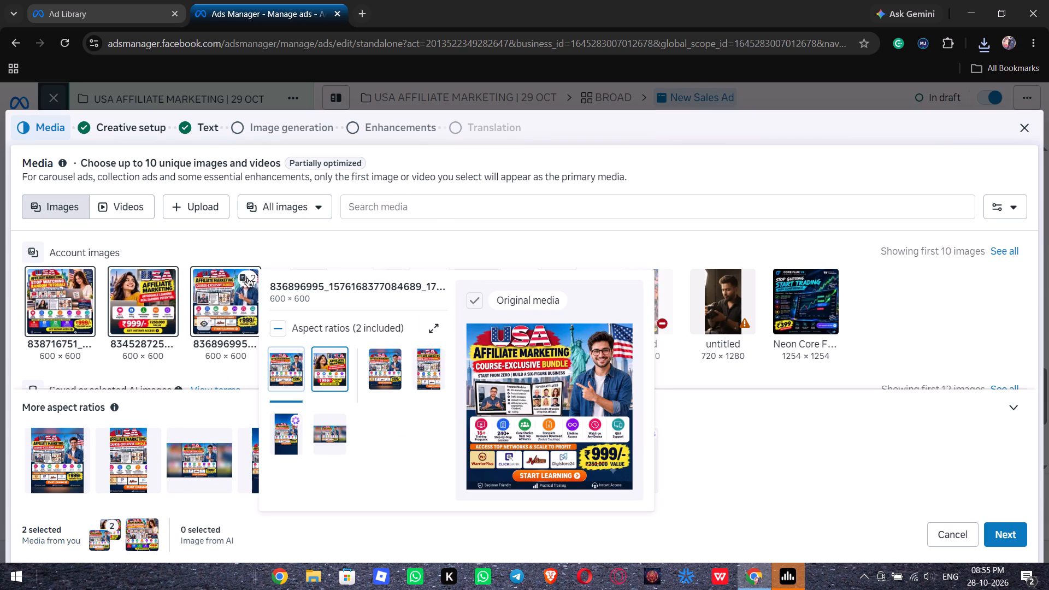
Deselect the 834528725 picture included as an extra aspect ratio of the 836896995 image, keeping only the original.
{"action": "left_click", "coordinate": [283, 334]}
{"action": "left_click", "coordinate": [283, 334]}
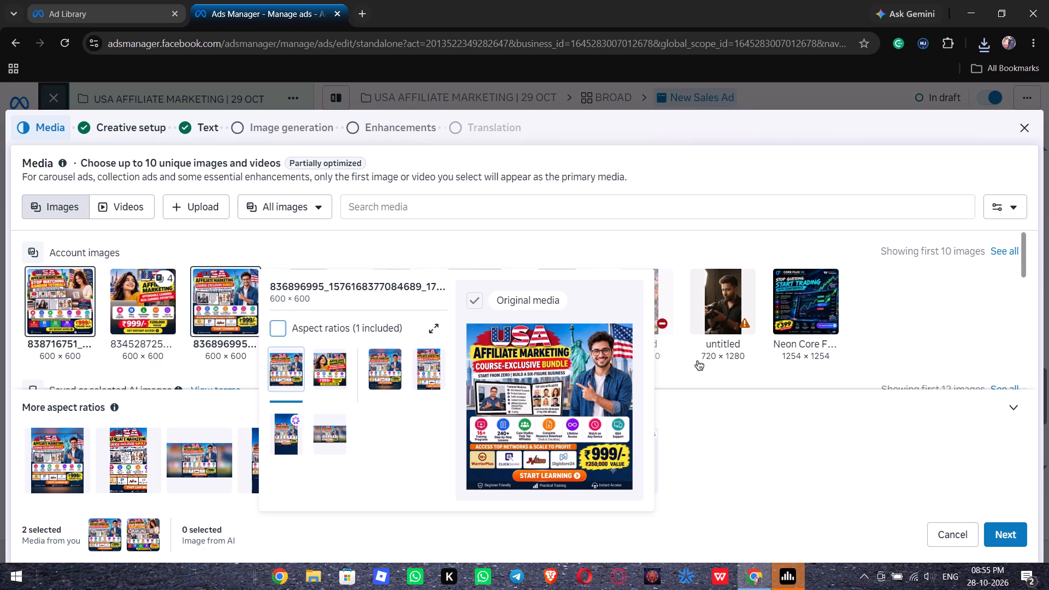
{"action": "left_click", "coordinate": [713, 398]}
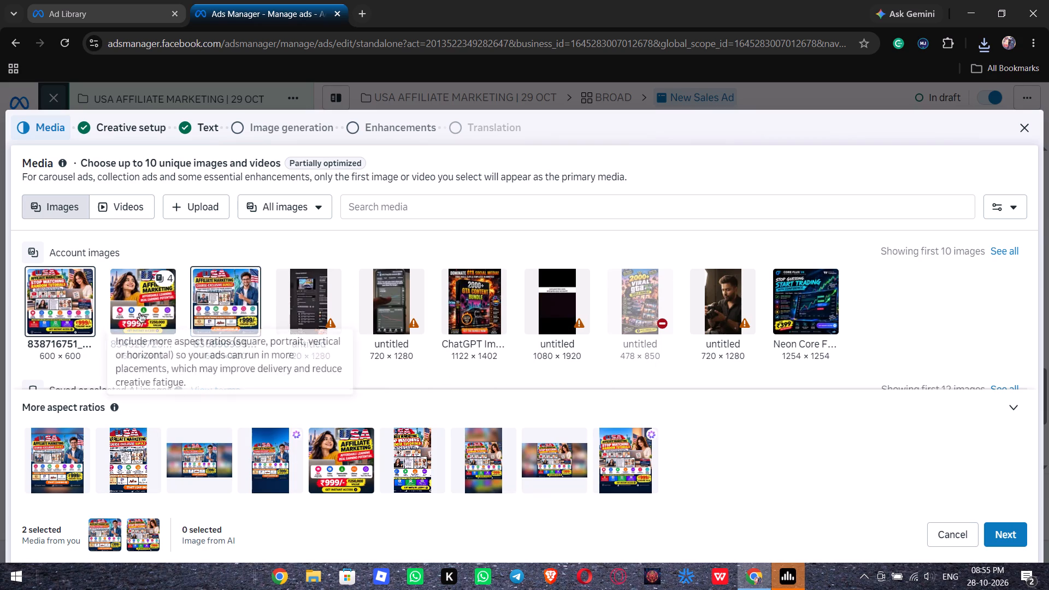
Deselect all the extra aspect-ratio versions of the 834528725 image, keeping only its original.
{"action": "left_click", "coordinate": [139, 310]}
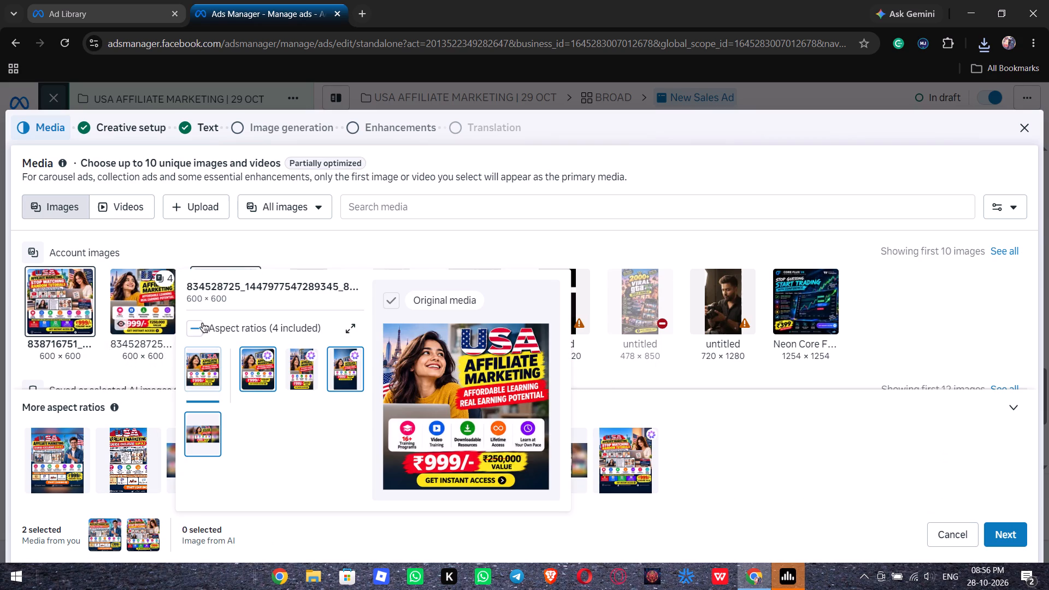
{"action": "left_click", "coordinate": [202, 326]}
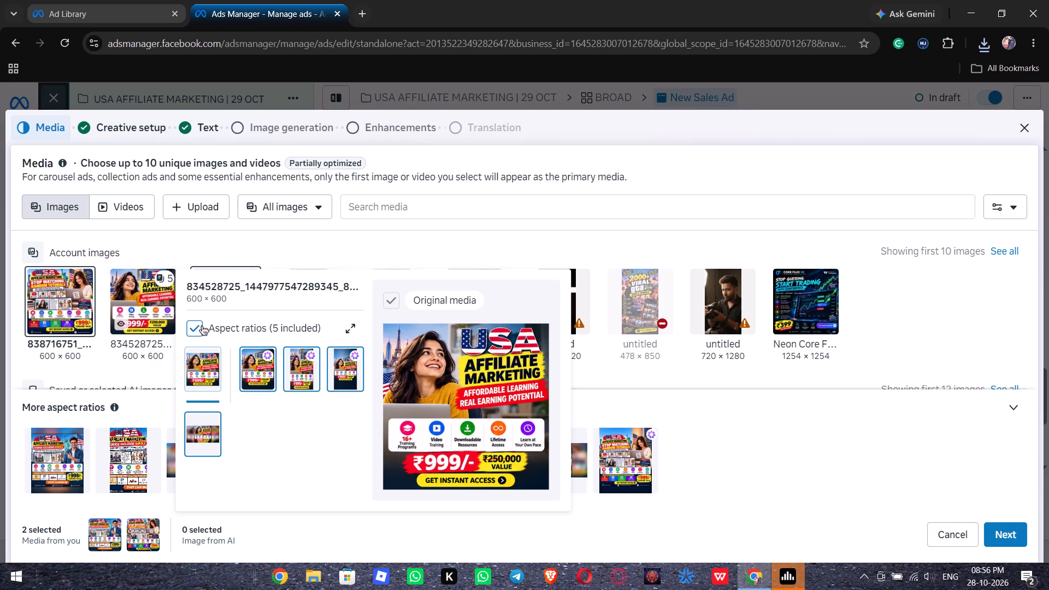
{"action": "left_click", "coordinate": [195, 332]}
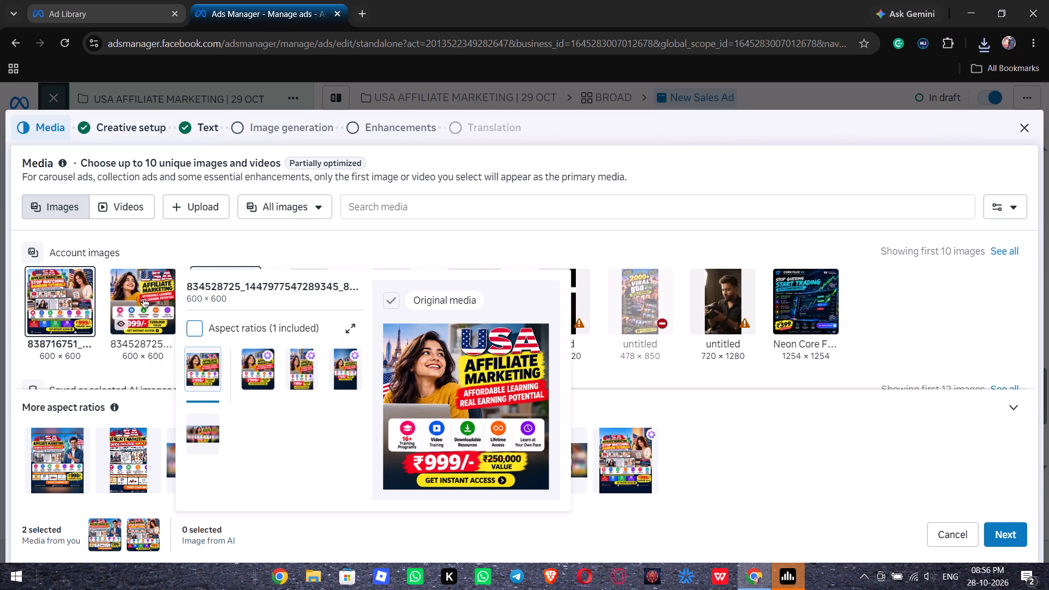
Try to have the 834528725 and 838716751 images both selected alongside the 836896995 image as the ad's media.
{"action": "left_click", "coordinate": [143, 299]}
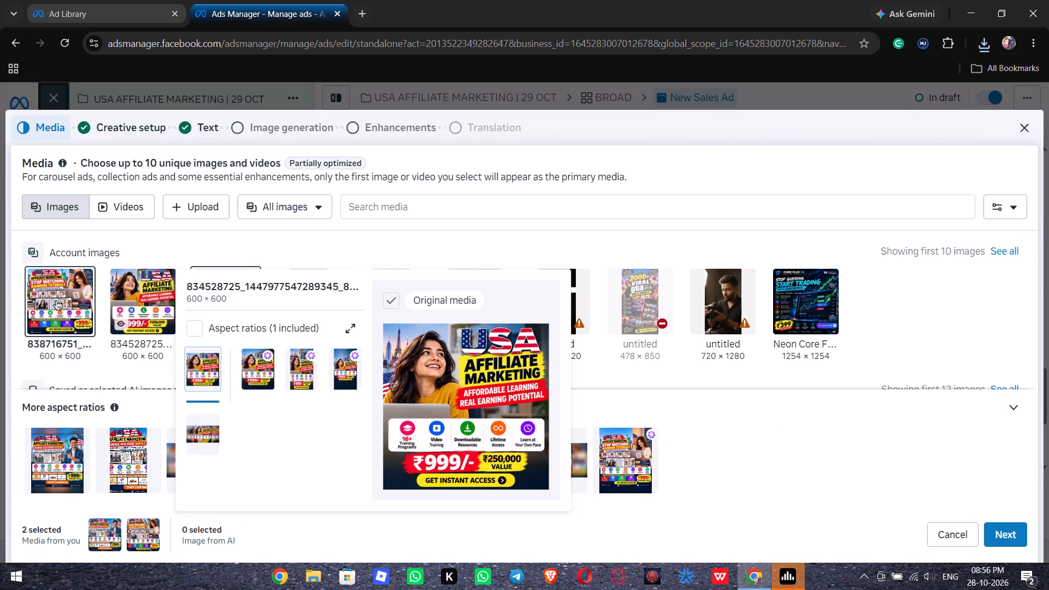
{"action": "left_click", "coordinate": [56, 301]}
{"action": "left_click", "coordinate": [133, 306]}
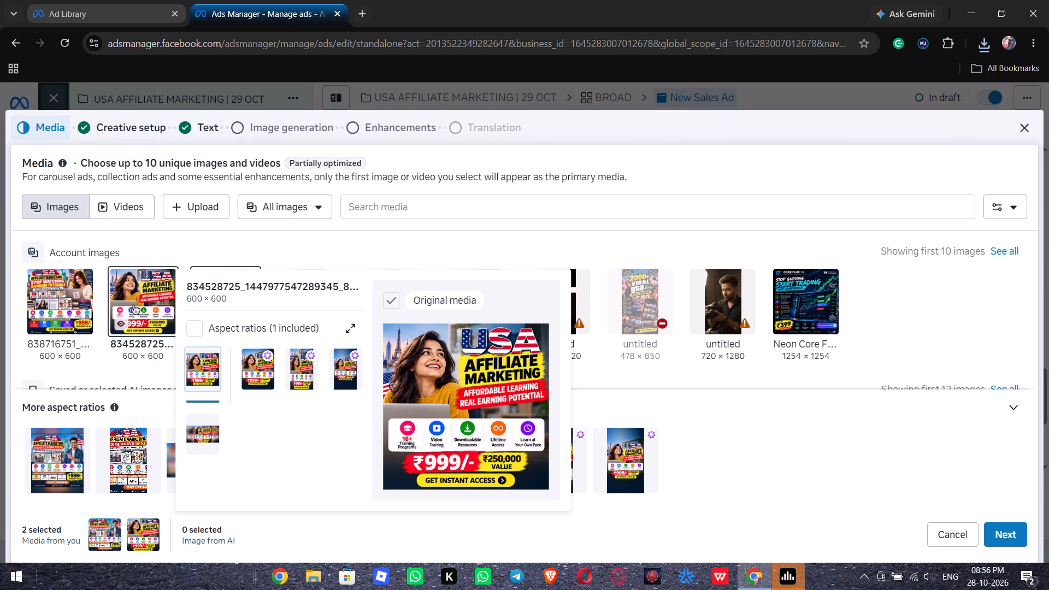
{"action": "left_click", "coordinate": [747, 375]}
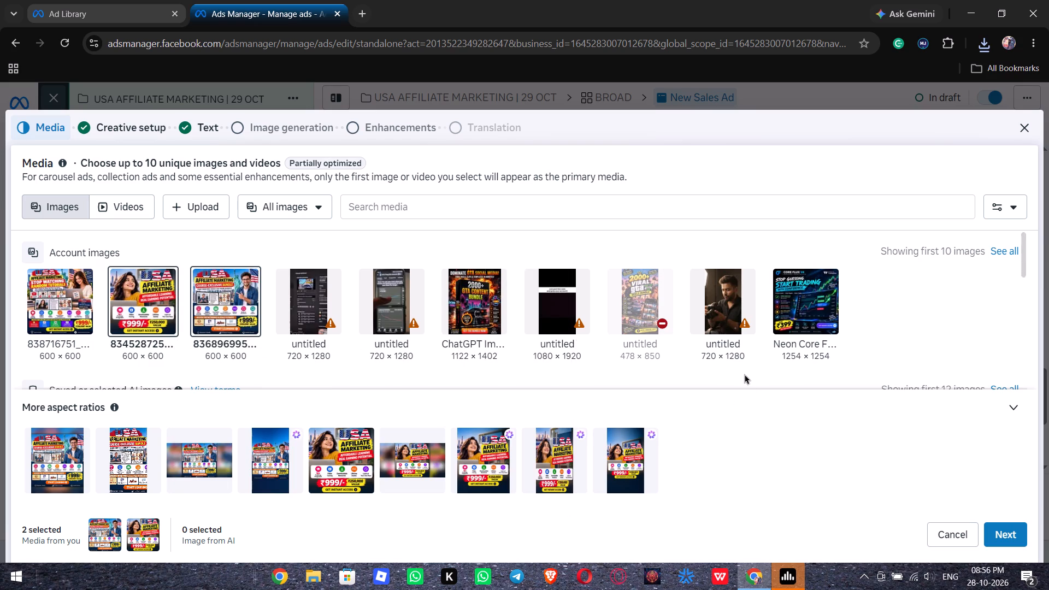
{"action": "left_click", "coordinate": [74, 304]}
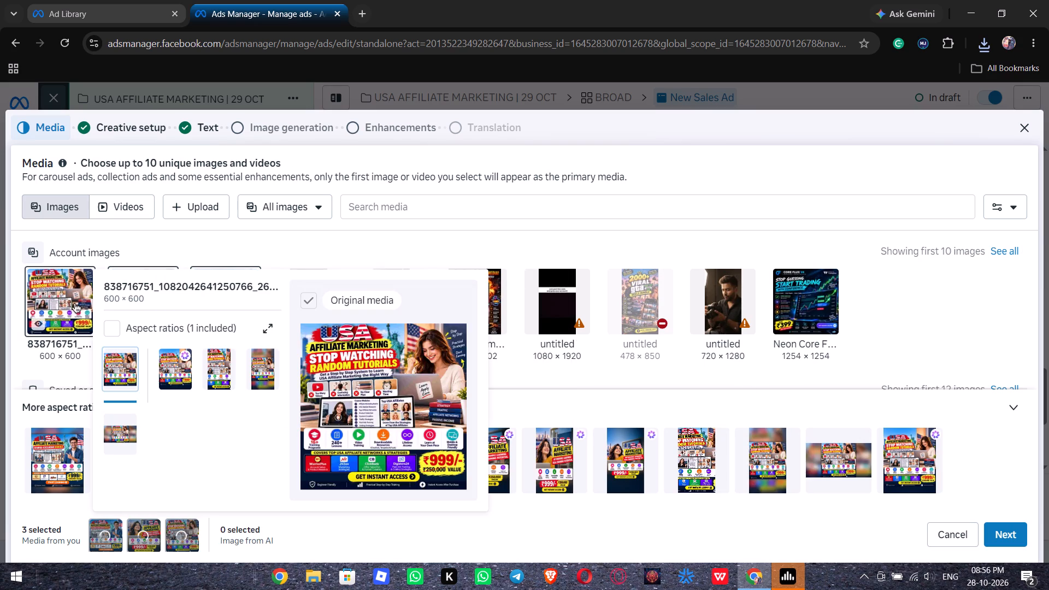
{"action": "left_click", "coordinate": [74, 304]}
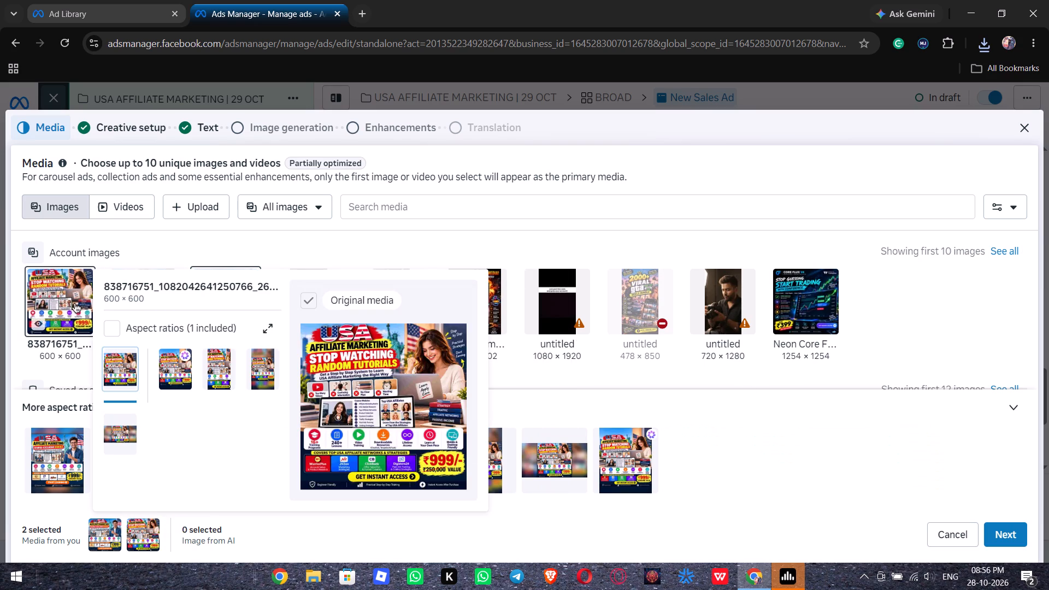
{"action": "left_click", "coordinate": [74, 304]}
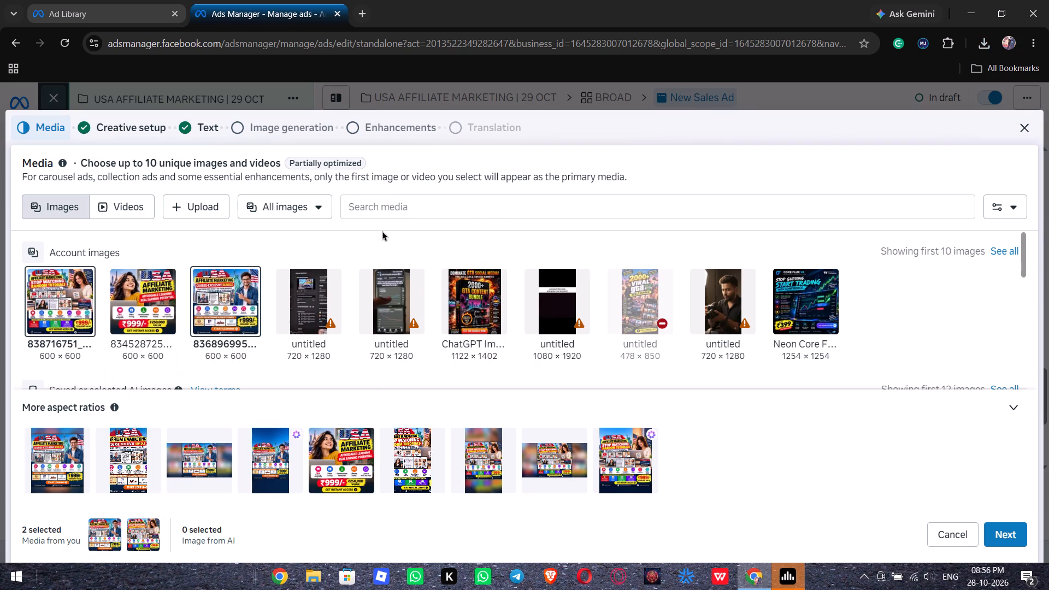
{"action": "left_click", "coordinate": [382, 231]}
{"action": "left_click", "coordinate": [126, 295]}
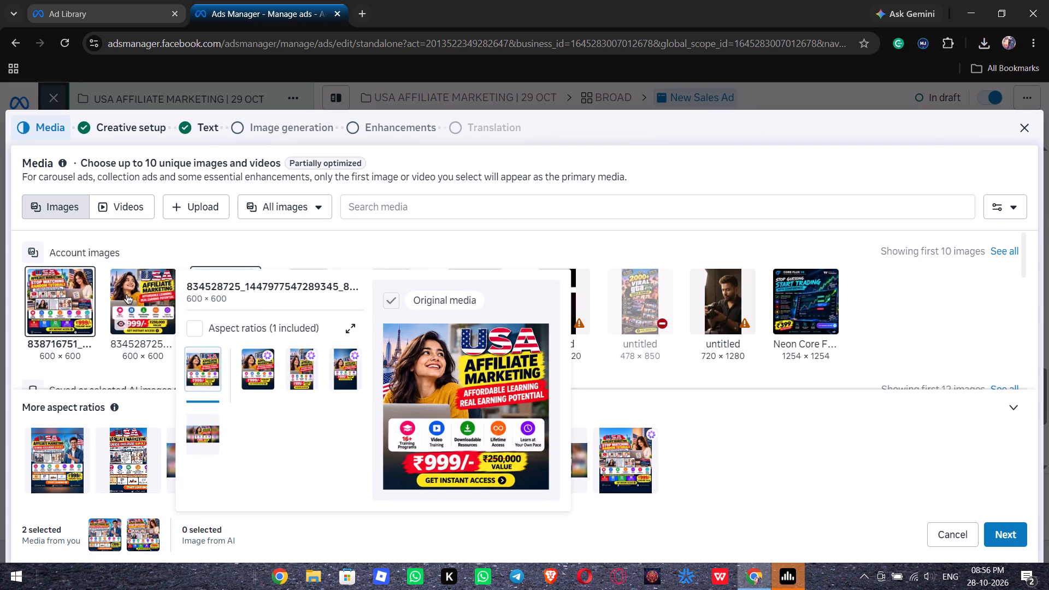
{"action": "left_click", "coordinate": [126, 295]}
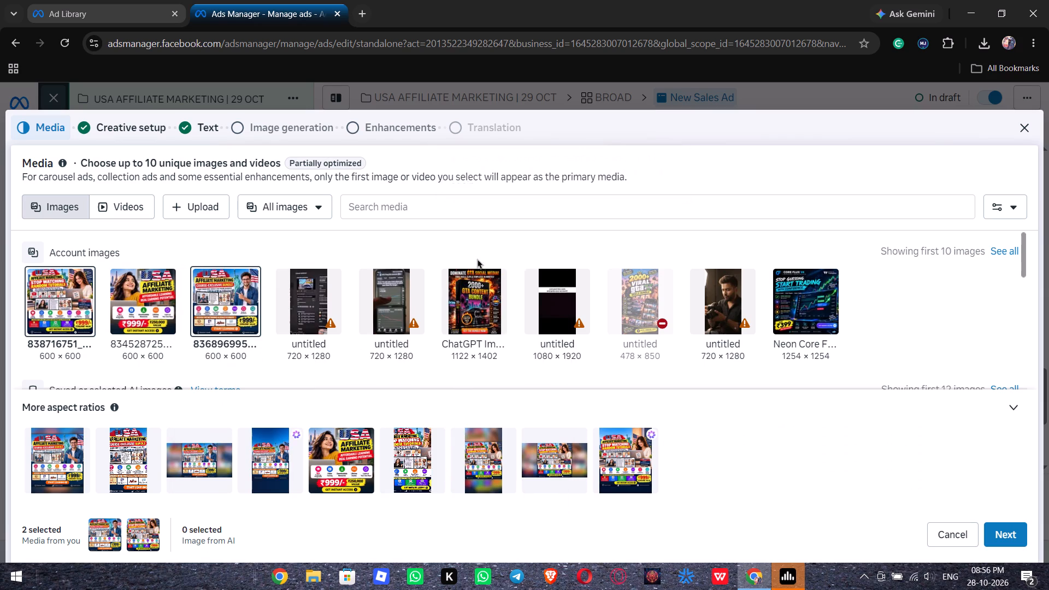
Add the 1122 × 1402 ChatGPT image of the GTA content bundle to the selected media.
{"action": "left_click", "coordinate": [469, 302]}
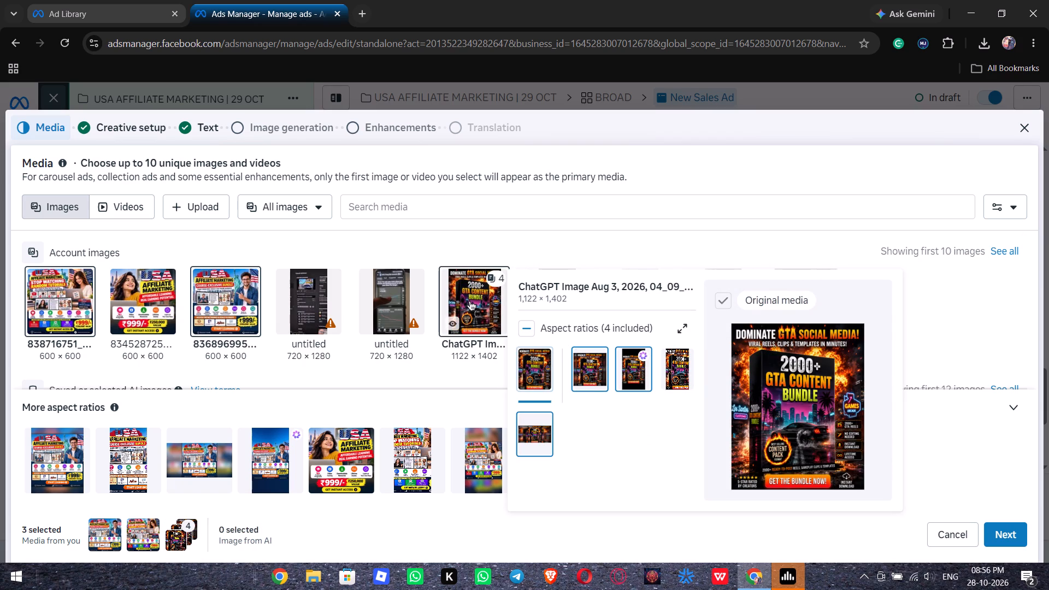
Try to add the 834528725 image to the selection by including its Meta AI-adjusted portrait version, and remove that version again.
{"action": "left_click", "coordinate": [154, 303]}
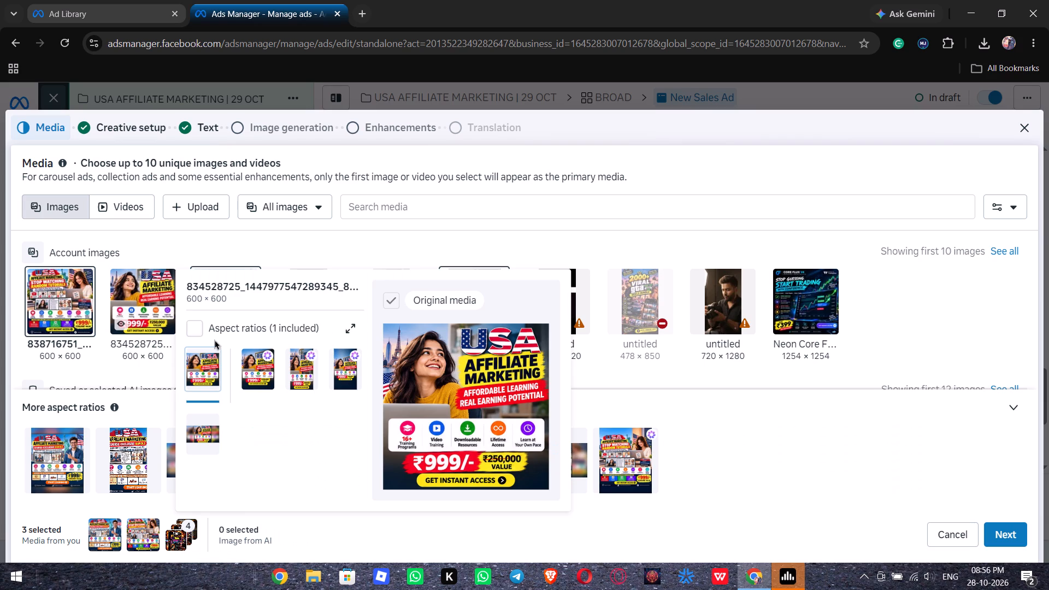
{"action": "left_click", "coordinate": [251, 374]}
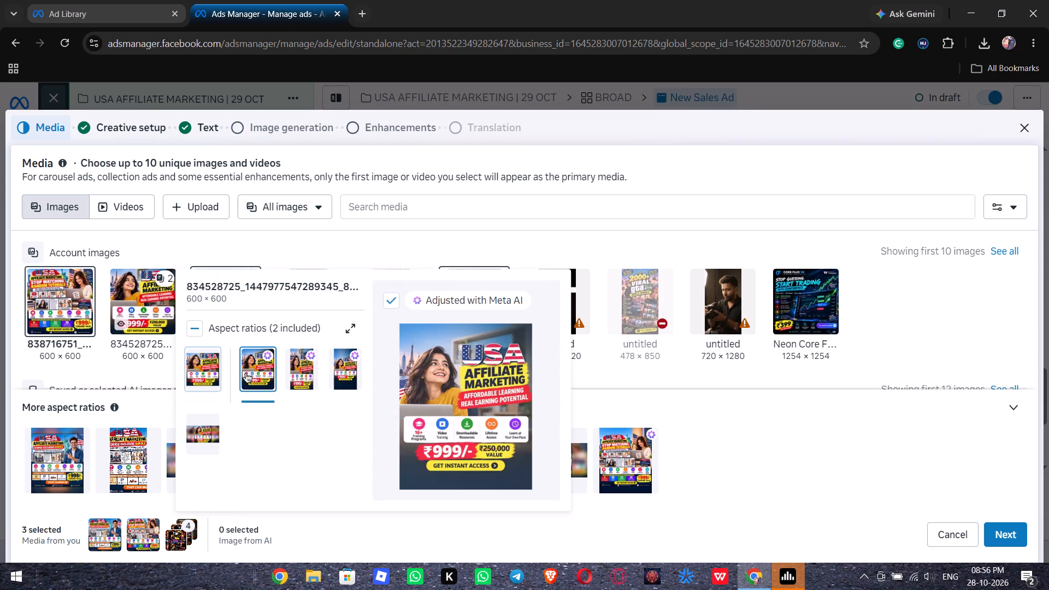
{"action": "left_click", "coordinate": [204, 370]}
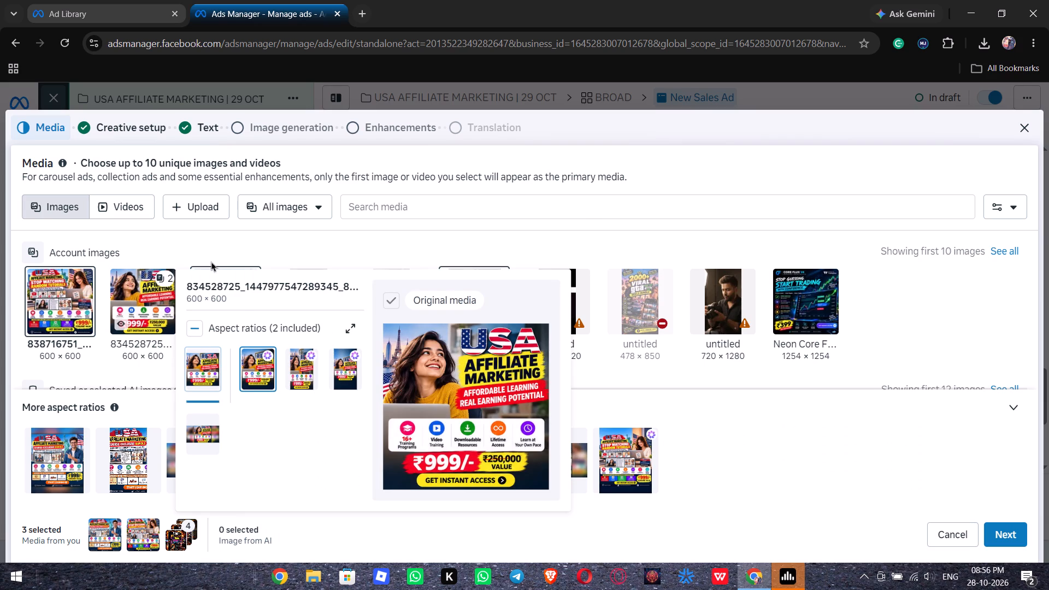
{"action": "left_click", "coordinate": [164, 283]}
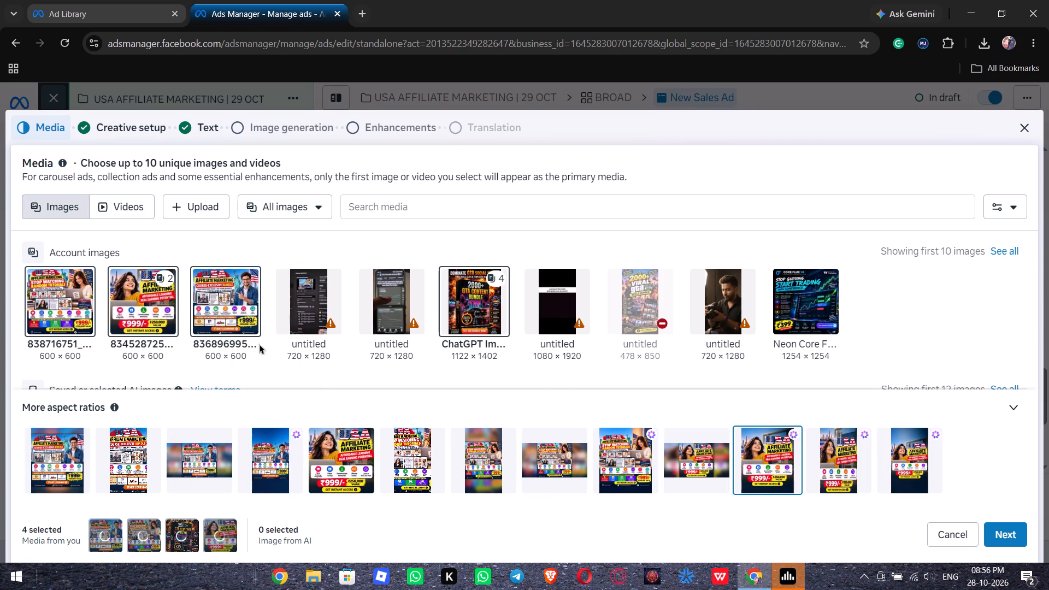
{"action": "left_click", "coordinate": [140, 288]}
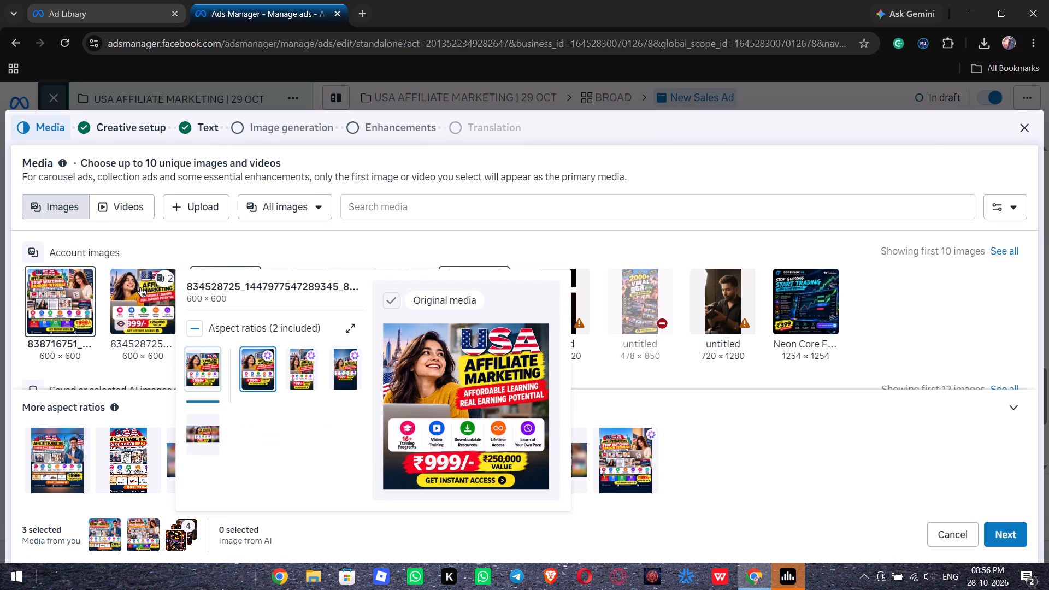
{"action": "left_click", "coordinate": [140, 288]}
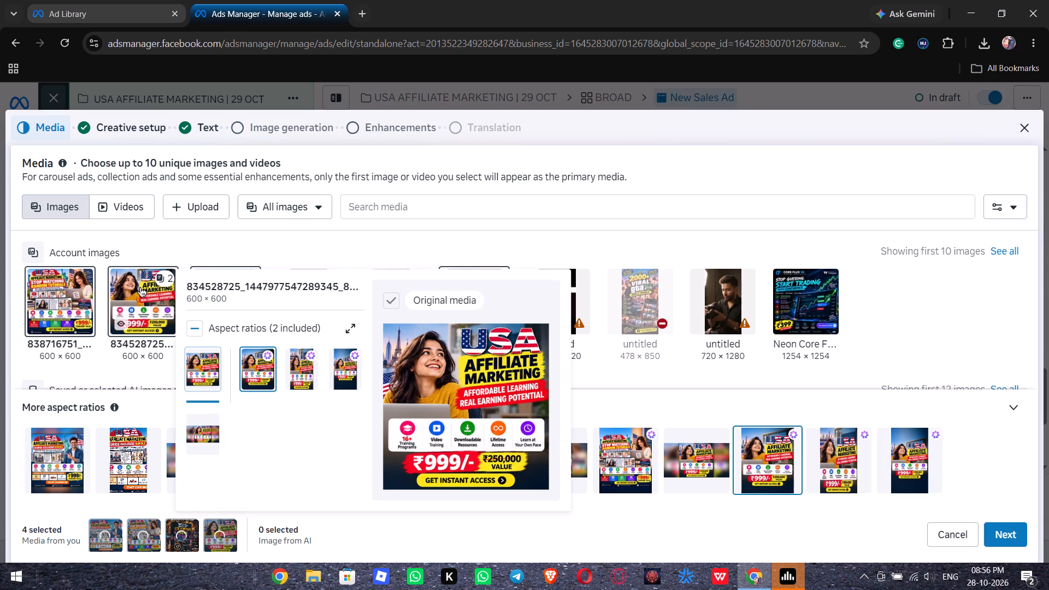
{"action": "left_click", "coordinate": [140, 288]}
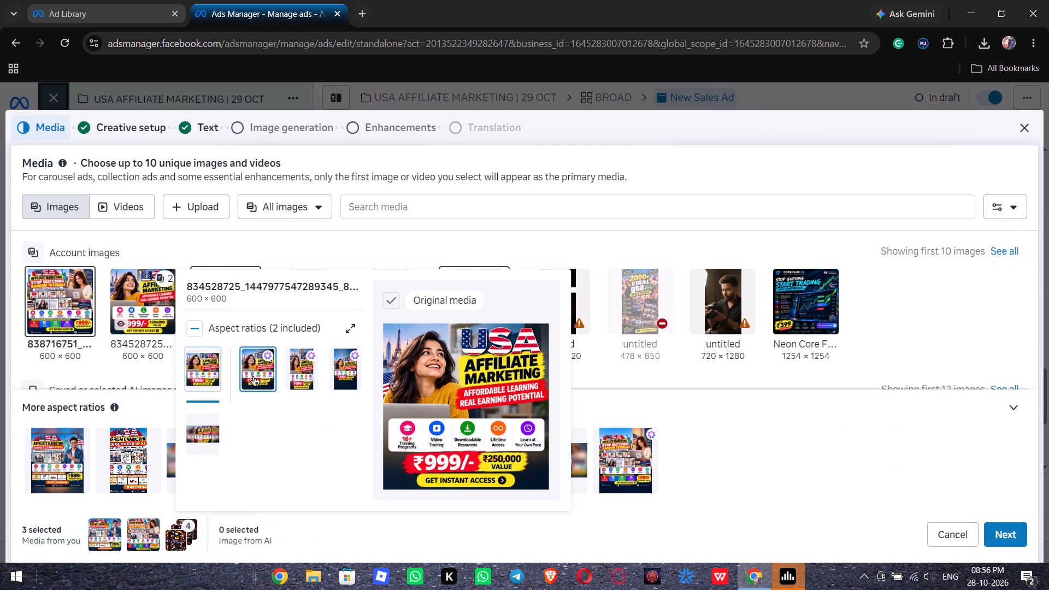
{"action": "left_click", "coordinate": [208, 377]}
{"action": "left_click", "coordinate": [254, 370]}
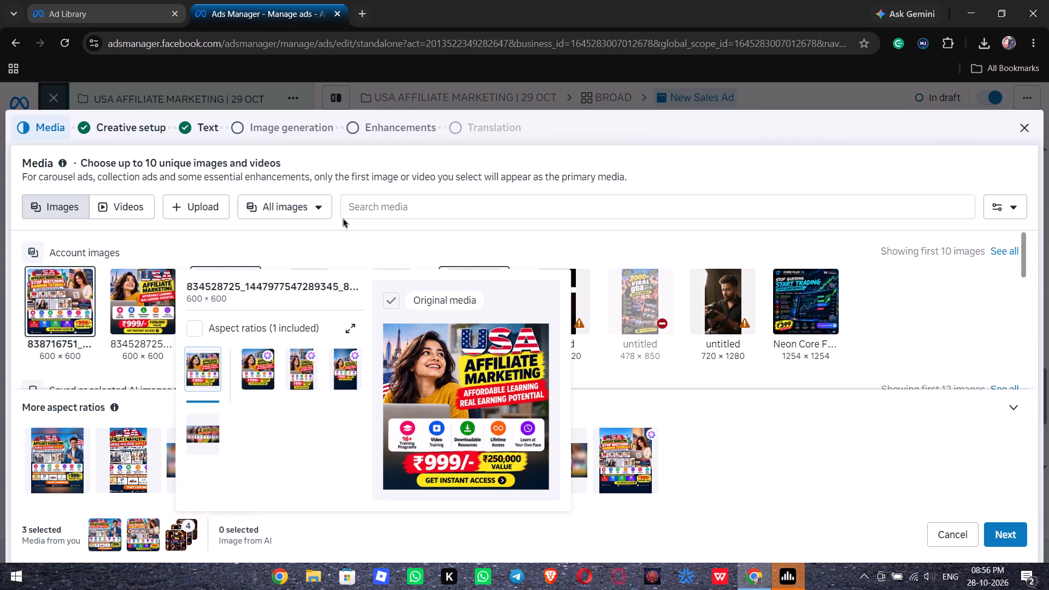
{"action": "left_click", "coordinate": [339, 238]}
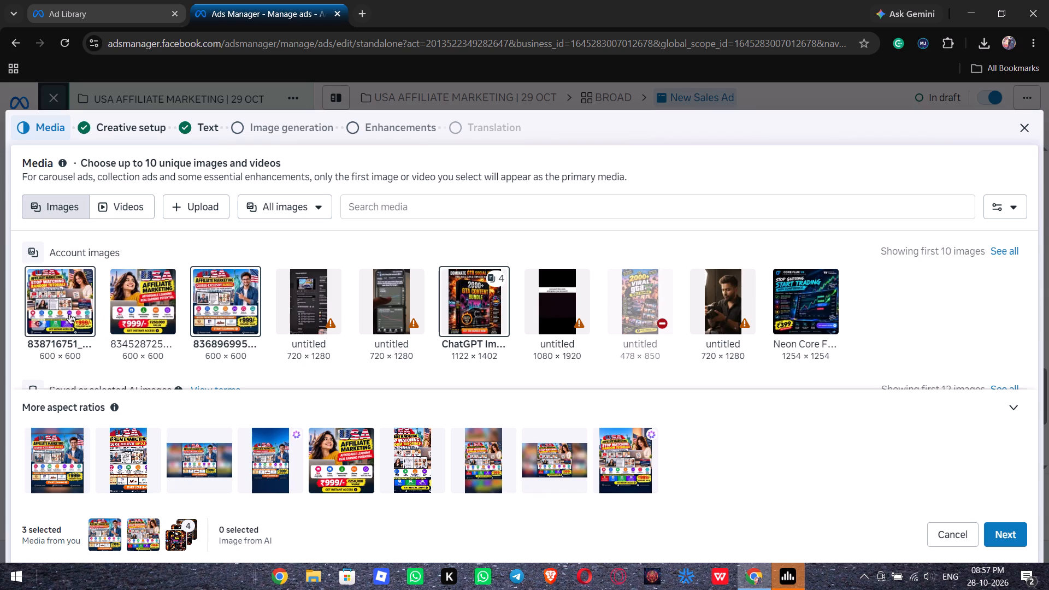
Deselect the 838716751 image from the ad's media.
{"action": "left_click", "coordinate": [65, 314]}
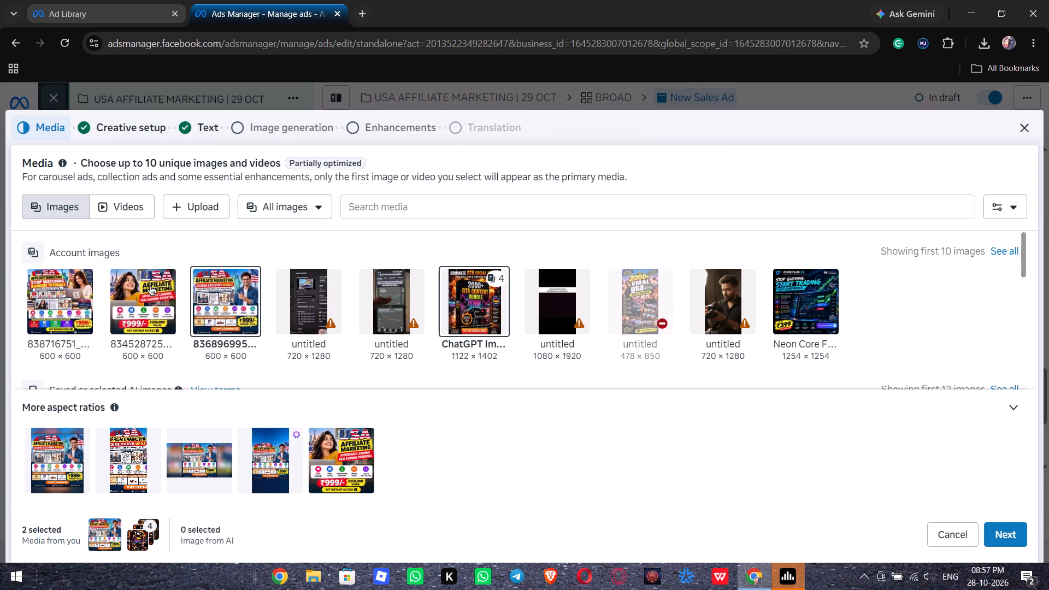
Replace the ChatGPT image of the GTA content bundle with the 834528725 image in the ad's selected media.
{"action": "left_click", "coordinate": [150, 286]}
{"action": "left_click", "coordinate": [474, 294]}
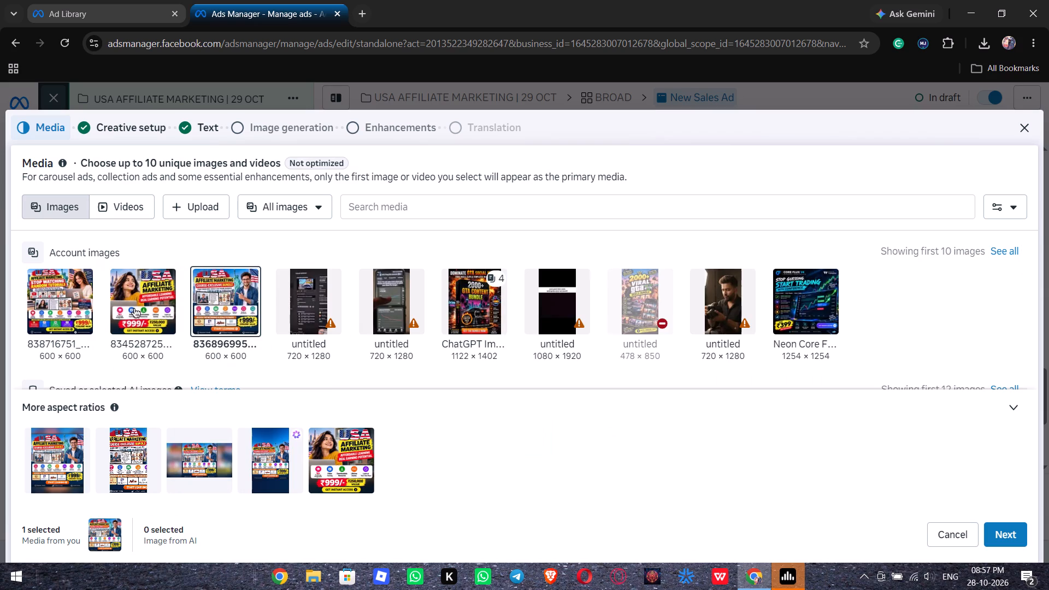
{"action": "left_click", "coordinate": [134, 308]}
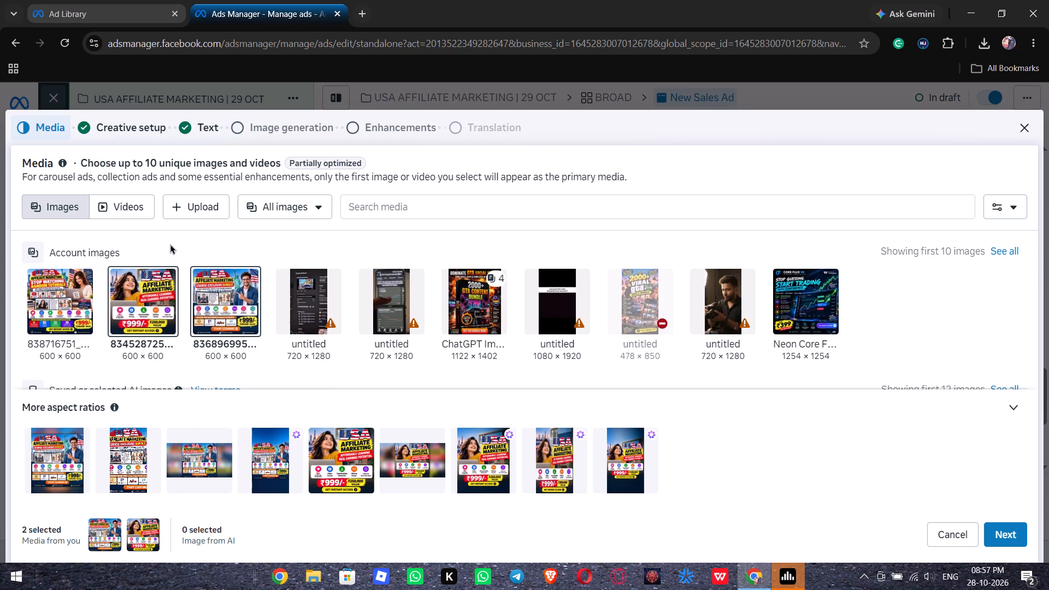
Copy the full body text of the Digital Courses, Softwares & Bundles "Stop Watching Random Tutorials" ad from Ad Library into the ad's primary text.
{"action": "left_click", "coordinate": [211, 135]}
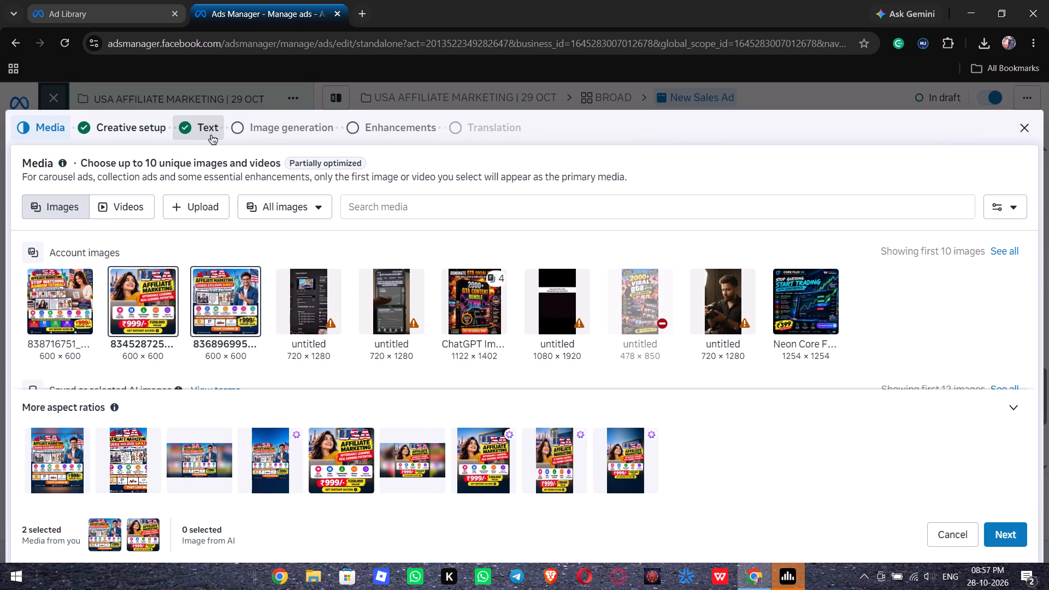
{"action": "left_click", "coordinate": [153, 15]}
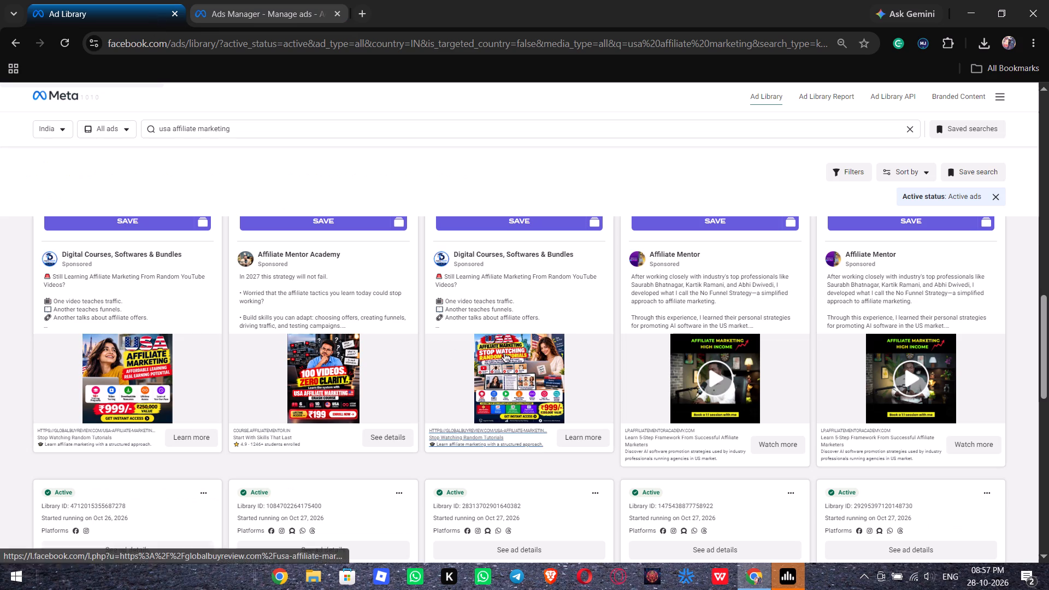
{"action": "left_click", "coordinate": [435, 288]}
{"action": "left_click_drag", "start_coordinate": [432, 276], "coordinate": [477, 319]}
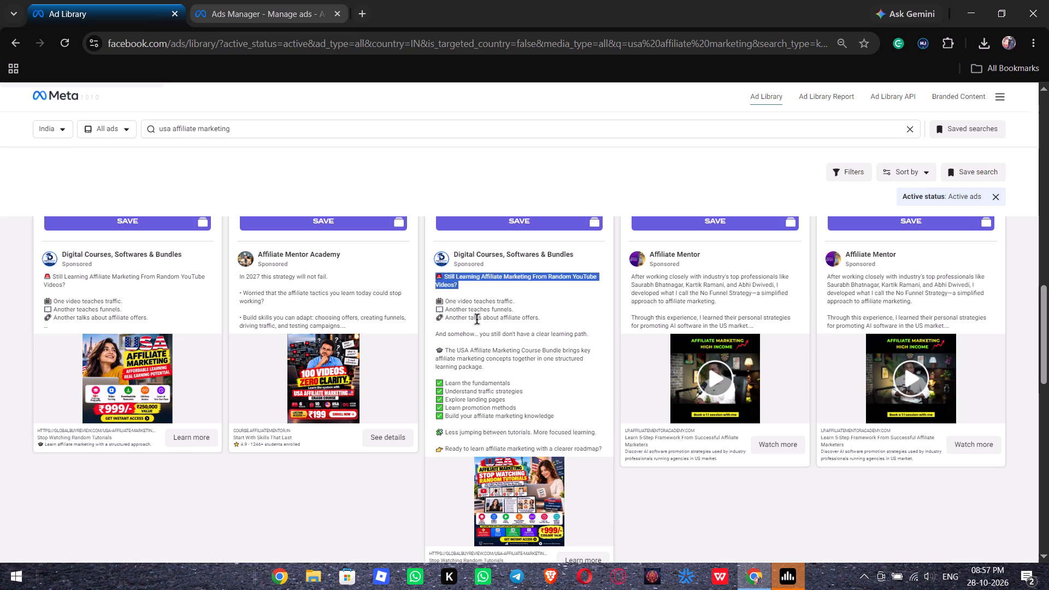
{"action": "left_click_drag", "start_coordinate": [477, 319], "coordinate": [606, 302]}
{"action": "scroll", "coordinate": [483, 330], "scroll_direction": "down", "scroll_amount": 1}
{"action": "key", "text": "ctrl+c"}
{"action": "left_click", "coordinate": [290, 8]}
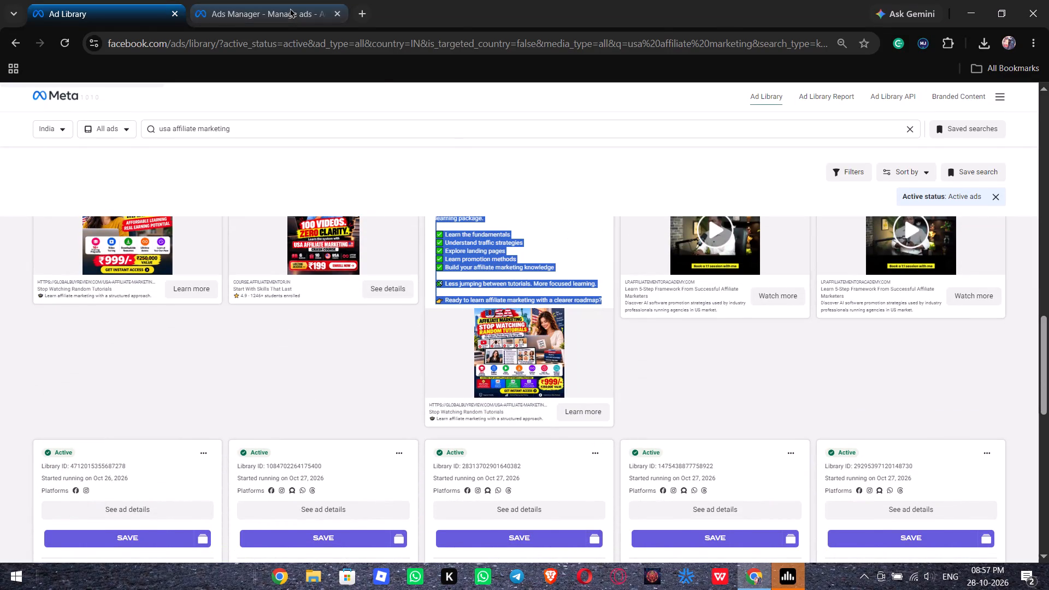
{"action": "left_click", "coordinate": [287, 233]}
{"action": "key", "text": "ctrl+v"}
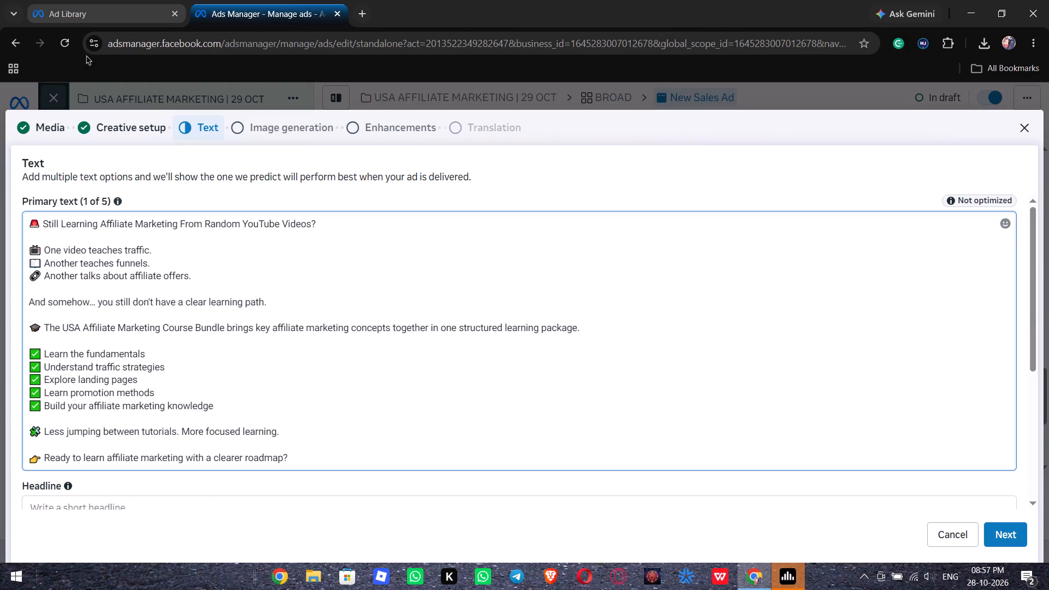
Copy the headline "Stop Watching Random Tutorials" from the same competitor's ad in Ad Library into the ad's Headline.
{"action": "left_click", "coordinate": [33, 0]}
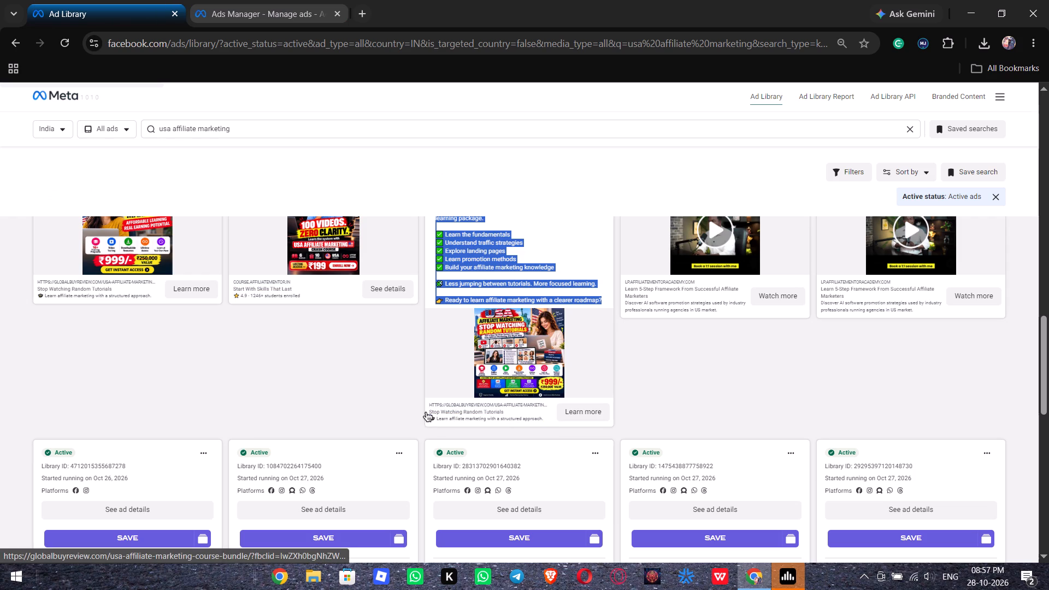
{"action": "triple_click", "coordinate": [423, 411]}
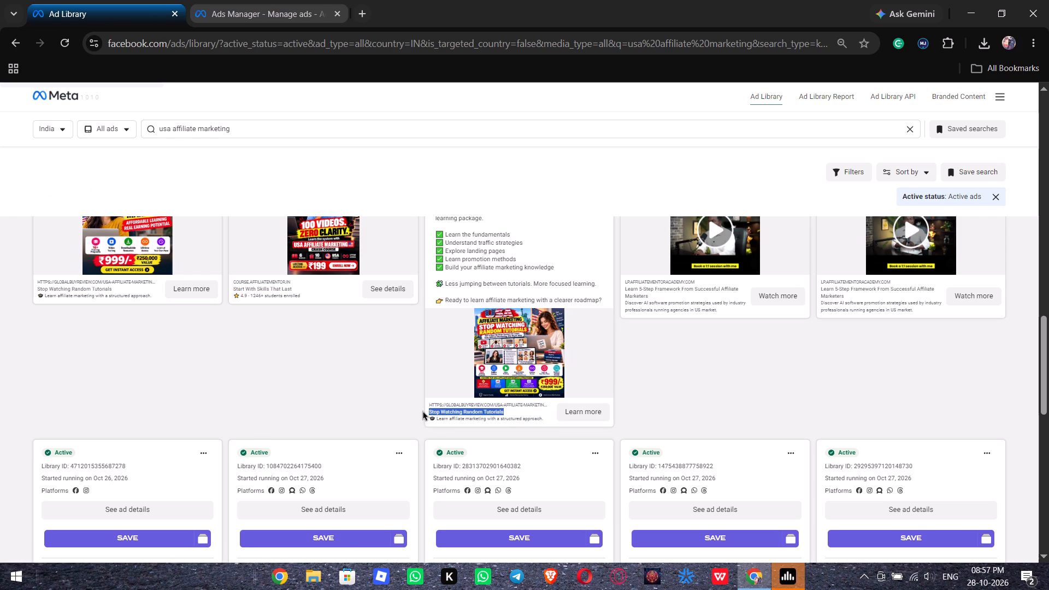
{"action": "key", "text": "ctrl+c"}
{"action": "left_click", "coordinate": [297, 0]}
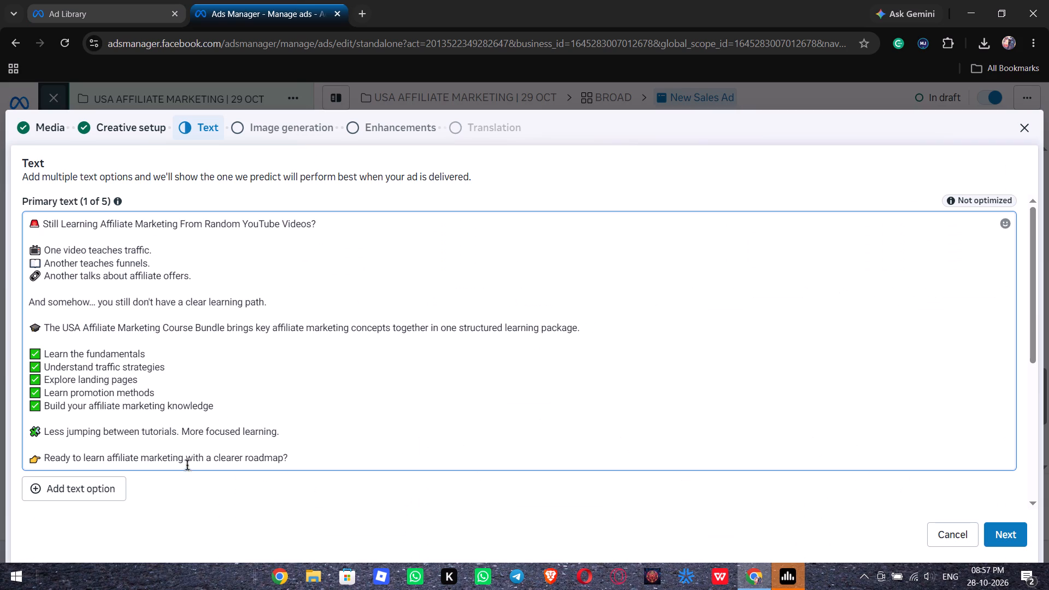
{"action": "left_click", "coordinate": [176, 490]}
{"action": "scroll", "coordinate": [176, 490], "scroll_direction": "down", "scroll_amount": 2}
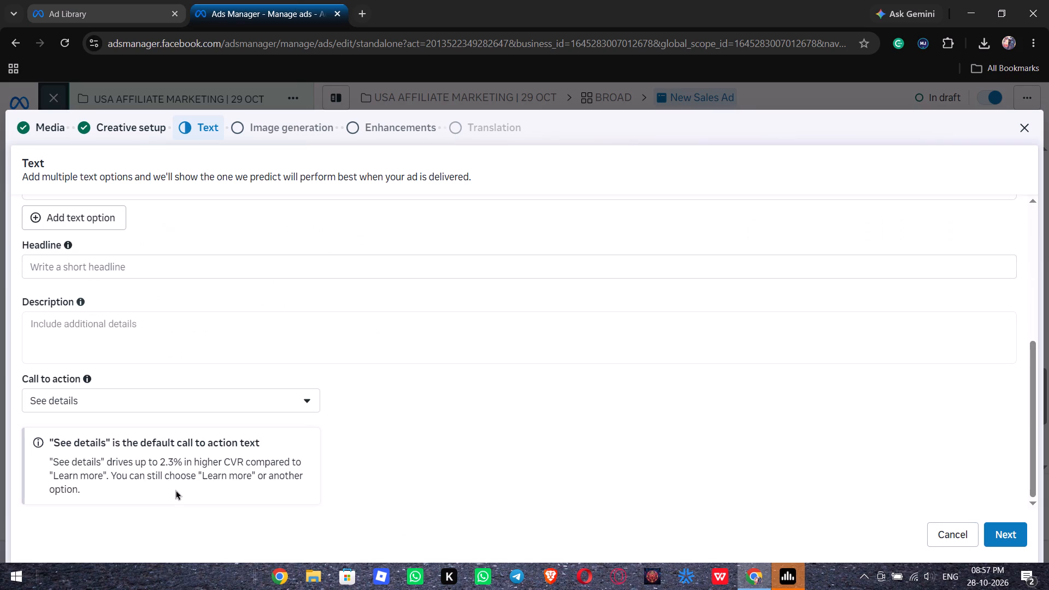
{"action": "scroll", "coordinate": [176, 490], "scroll_direction": "down", "scroll_amount": 2}
{"action": "left_click", "coordinate": [185, 256]}
{"action": "left_click", "coordinate": [185, 262]}
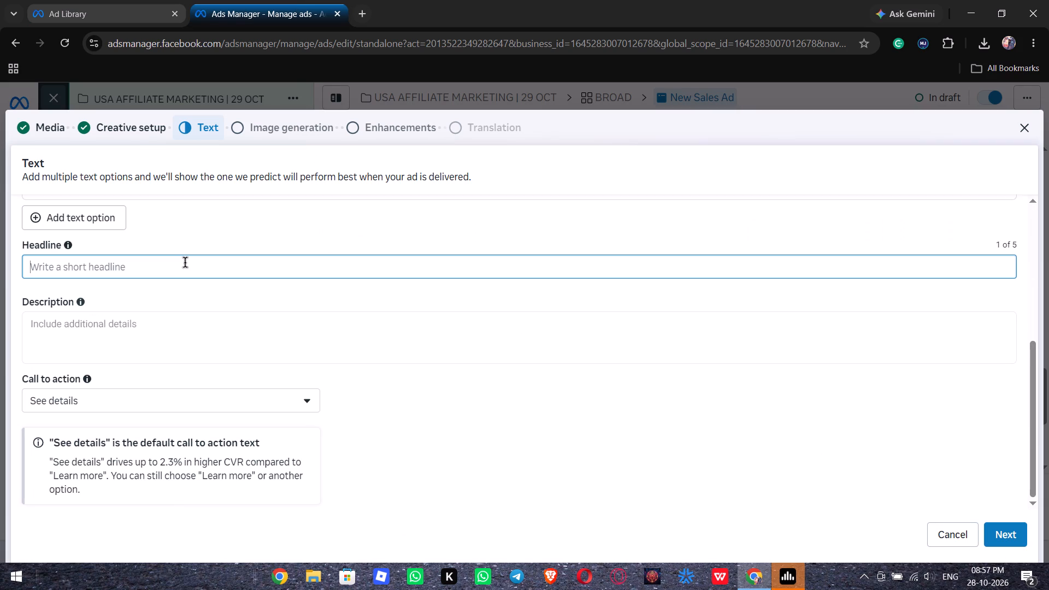
{"action": "key", "text": "ctrl+v"}
Copy "🎓 Learn affiliate marketing with a structured approach." from the same competitor's ad in Ad Library into the ad's Description.
{"action": "left_click", "coordinate": [81, 0]}
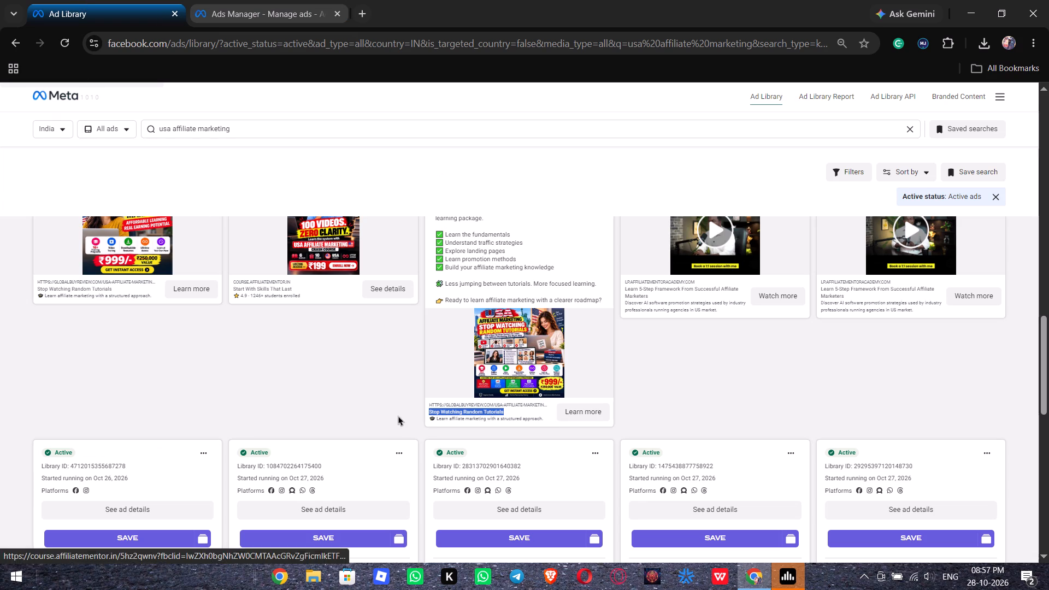
{"action": "triple_click", "coordinate": [425, 419]}
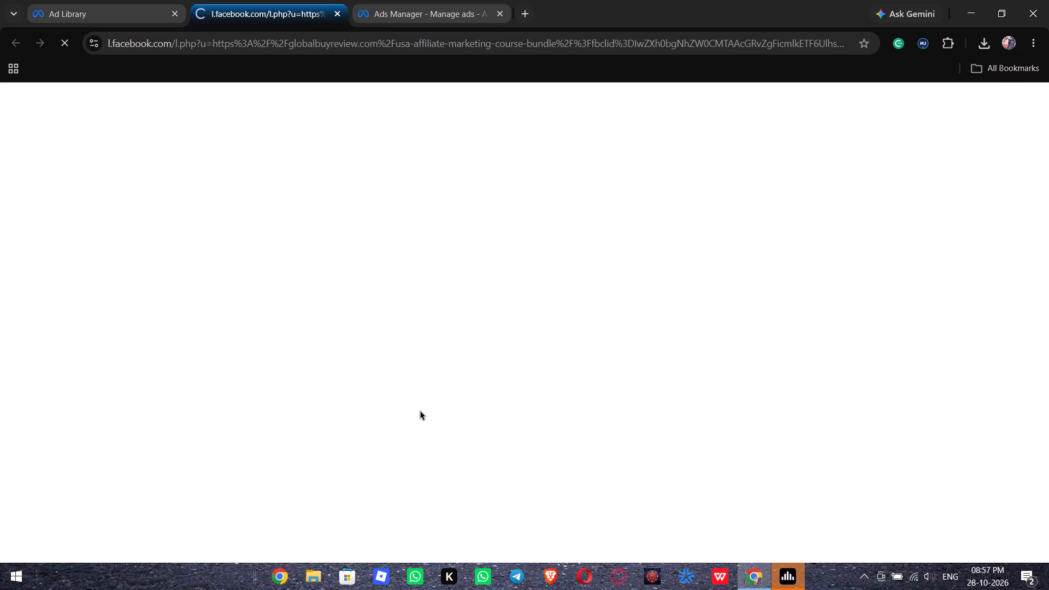
{"action": "left_click", "coordinate": [339, 15]}
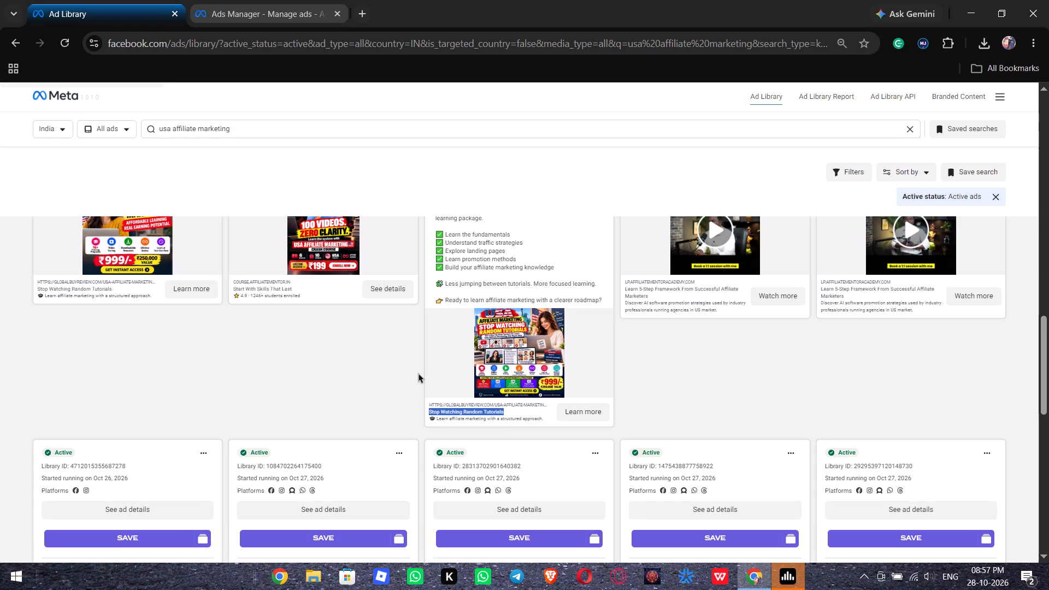
{"action": "left_click", "coordinate": [419, 419]}
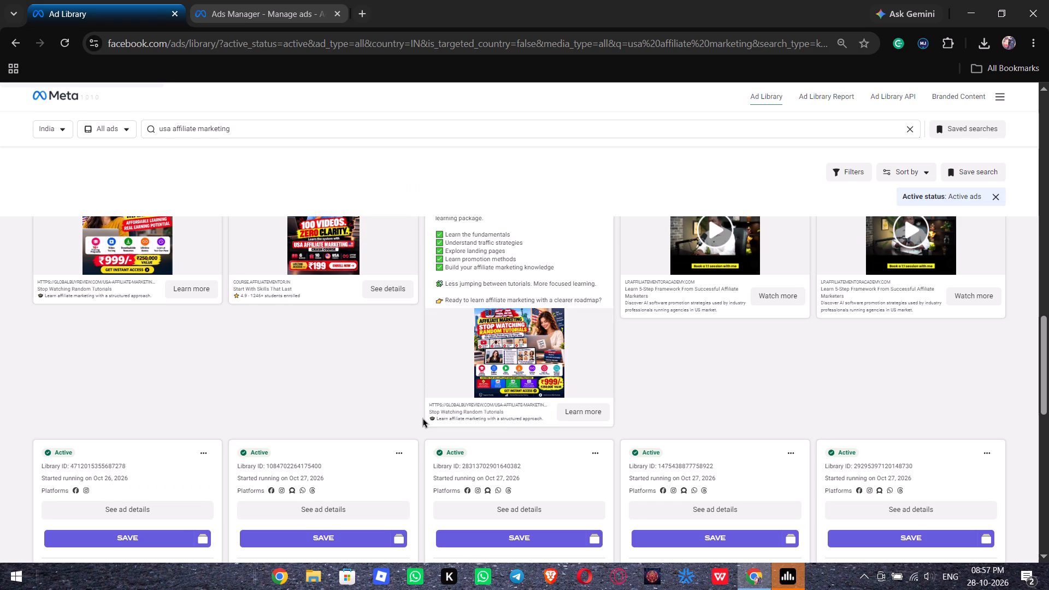
{"action": "triple_click", "coordinate": [423, 418]}
{"action": "key", "text": "ctrl+c"}
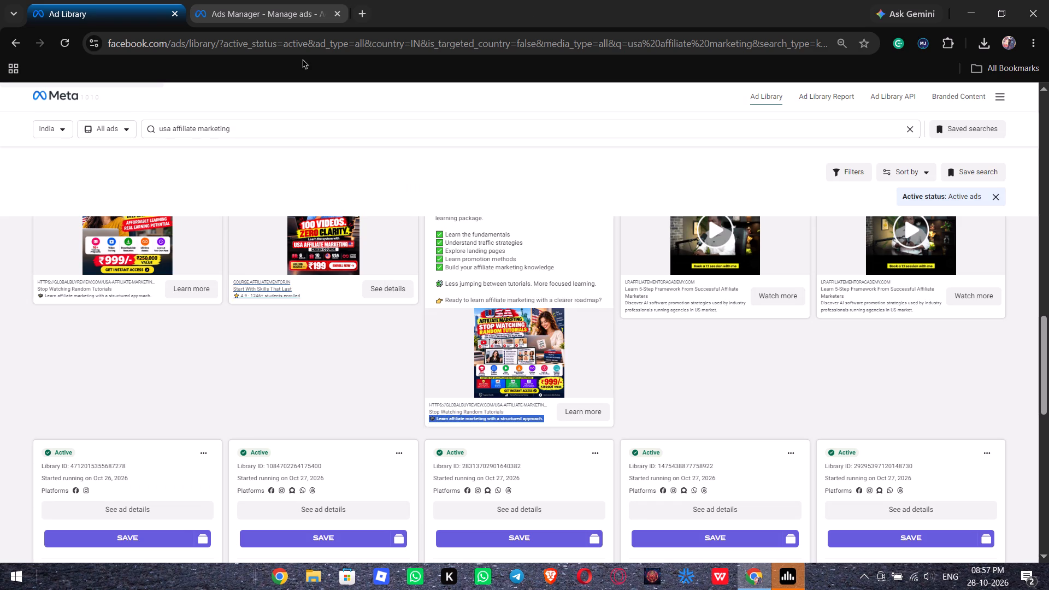
{"action": "left_click", "coordinate": [285, 14]}
{"action": "left_click", "coordinate": [165, 360]}
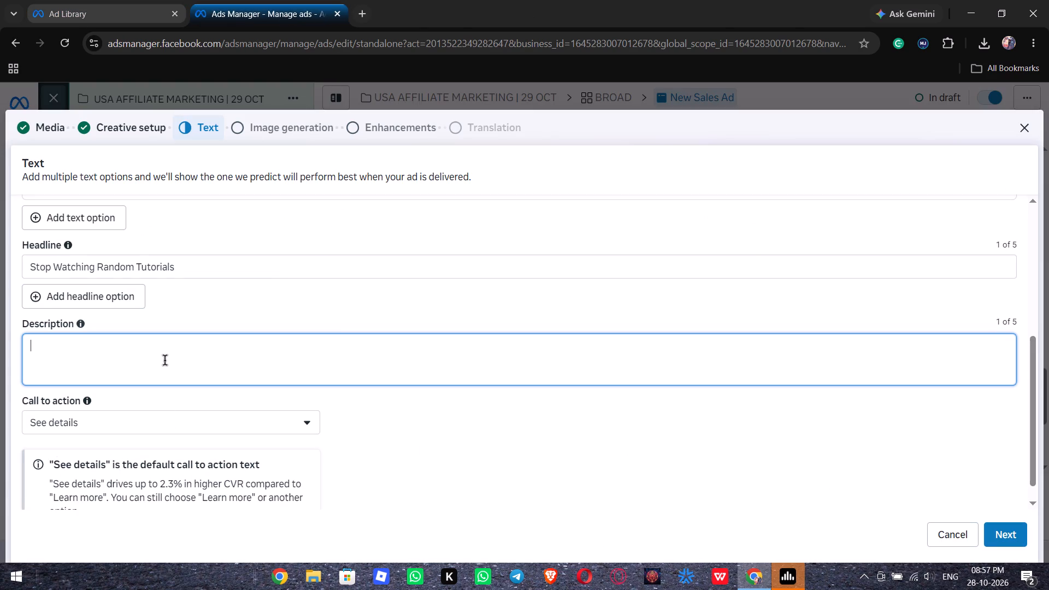
{"action": "key", "text": "ctrl+v"}
{"action": "left_click", "coordinate": [189, 417]}
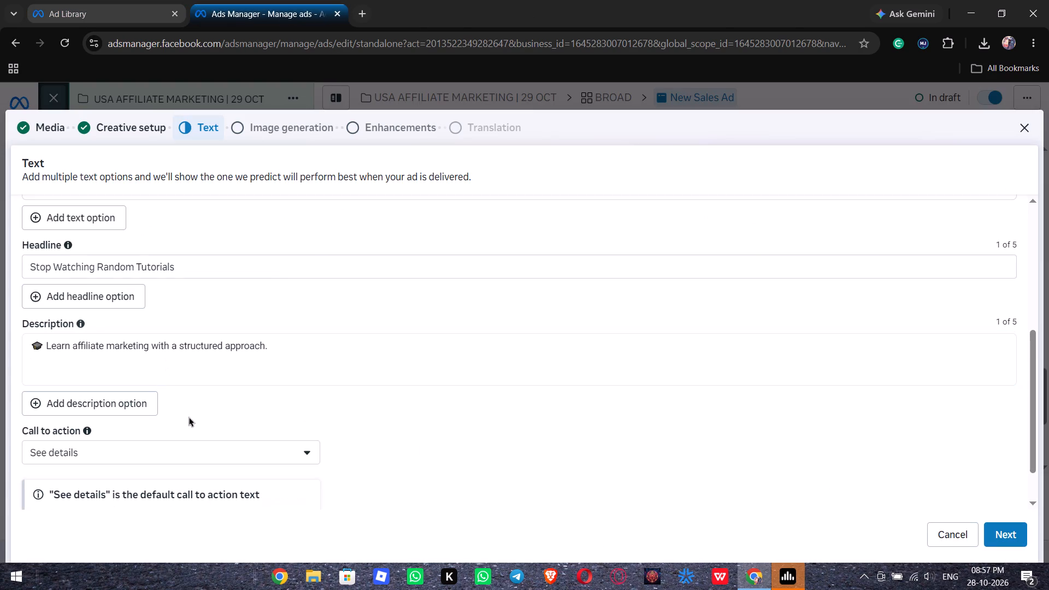
Set the ad's call to action to Learn more.
{"action": "scroll", "coordinate": [273, 426], "scroll_direction": "down", "scroll_amount": 5}
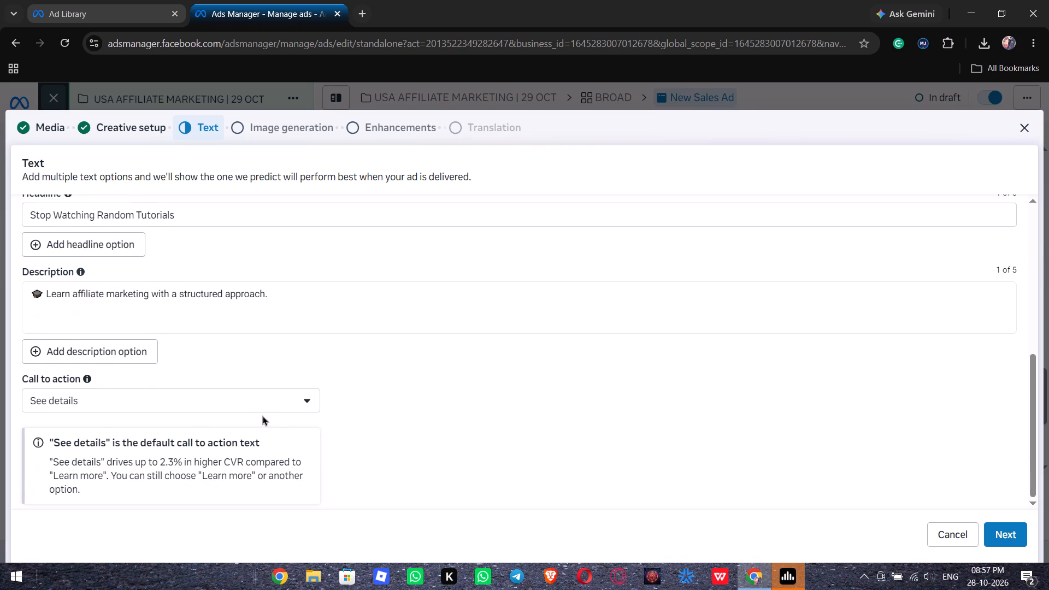
{"action": "left_click", "coordinate": [262, 416]}
{"action": "left_click", "coordinate": [261, 406]}
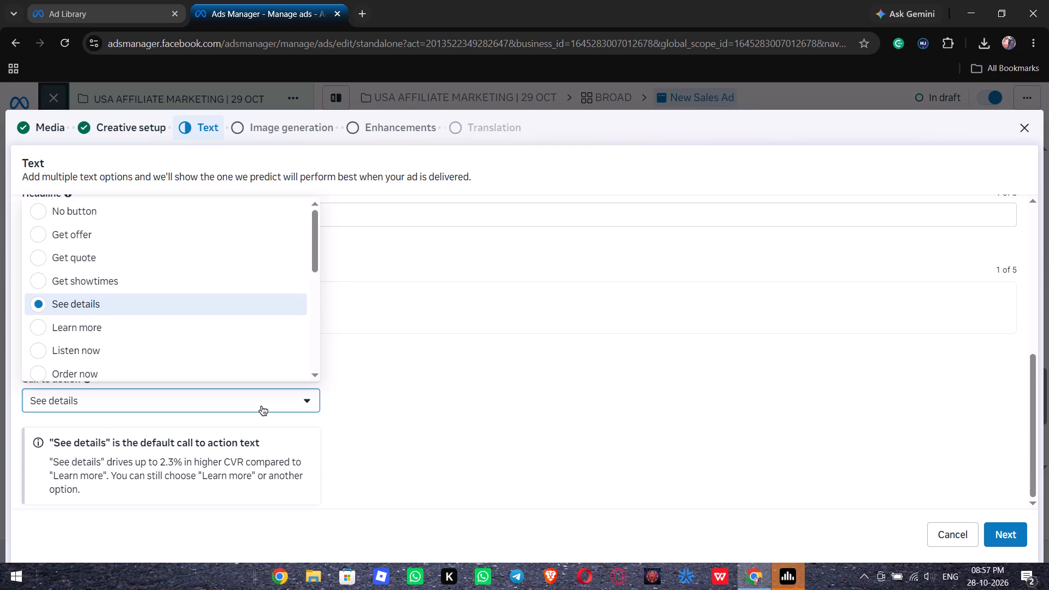
{"action": "left_click", "coordinate": [217, 329]}
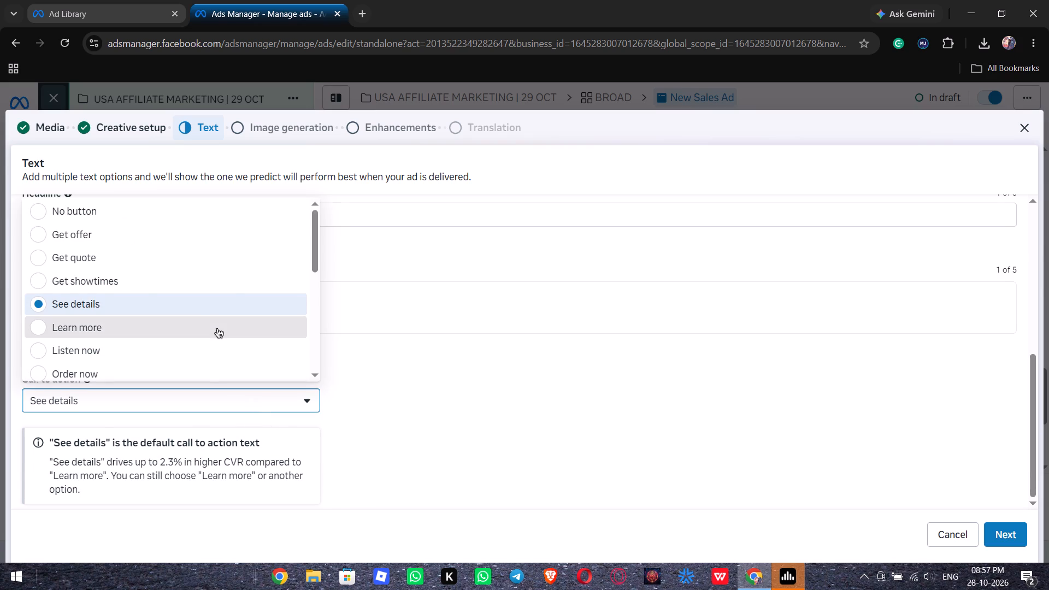
{"action": "left_click", "coordinate": [394, 381]}
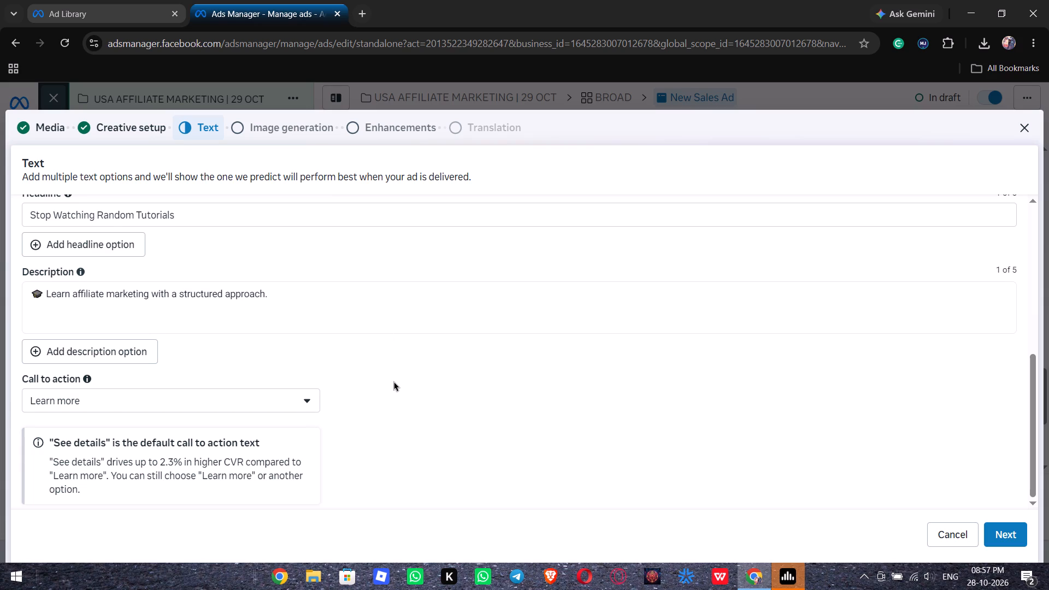
Go through the Advantage+ creative enhancements without enabling any, and finish the creative setup.
{"action": "left_click", "coordinate": [379, 131]}
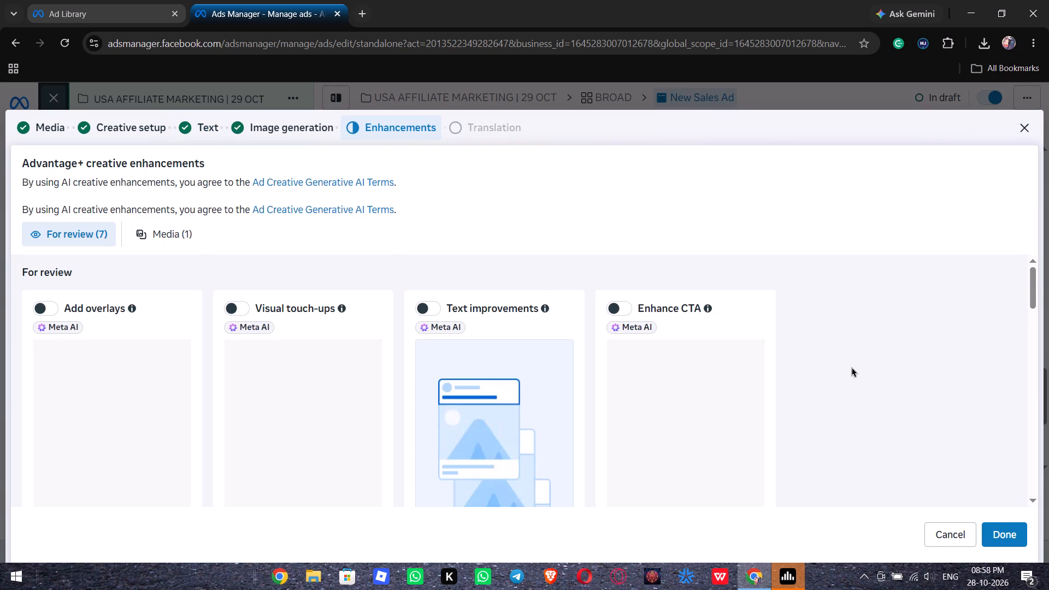
{"action": "scroll", "coordinate": [852, 367], "scroll_direction": "down", "scroll_amount": 6}
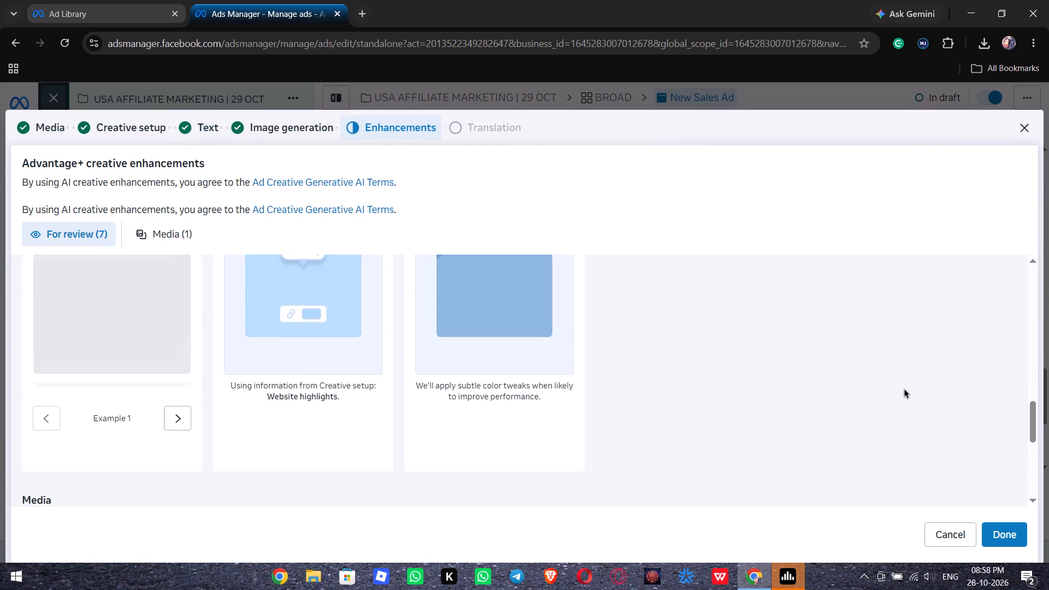
{"action": "left_click", "coordinate": [1009, 534]}
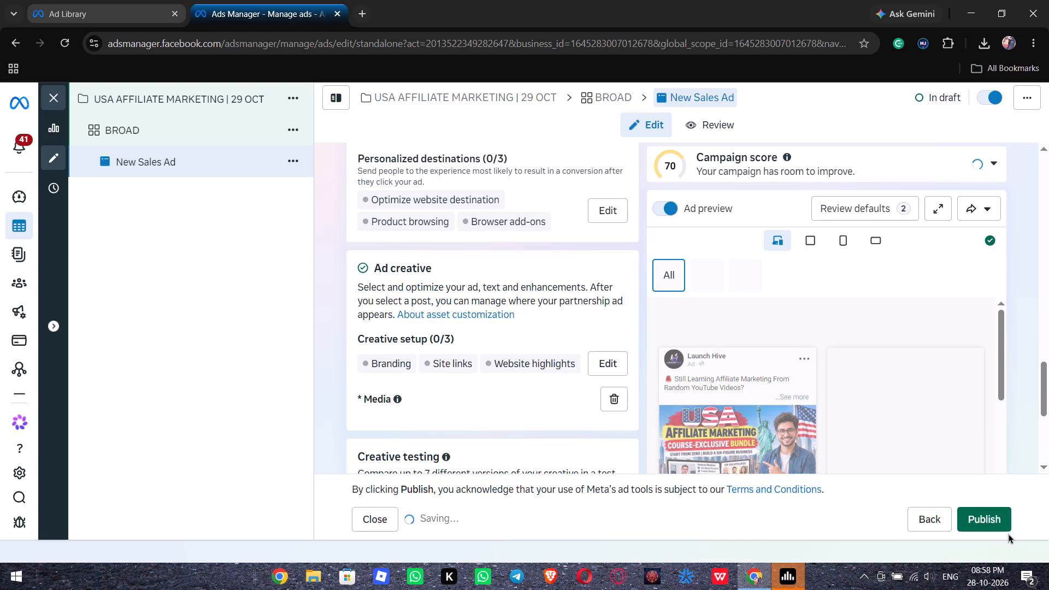
Examine the New Sales Ad's destination, creative, text and tracking settings.
{"action": "left_click", "coordinate": [594, 244]}
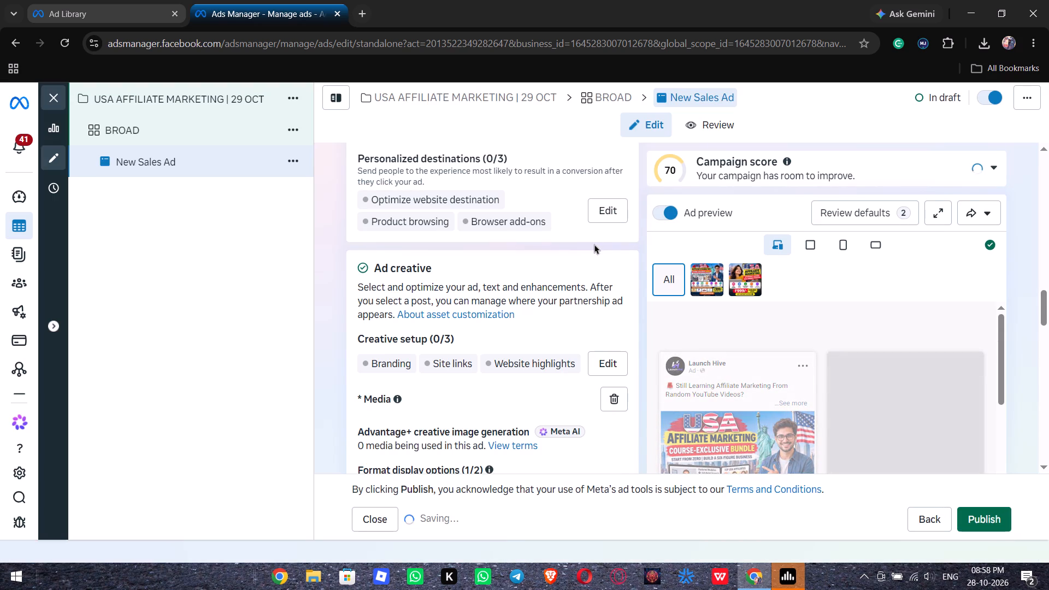
{"action": "scroll", "coordinate": [594, 244], "scroll_direction": "up", "scroll_amount": 1}
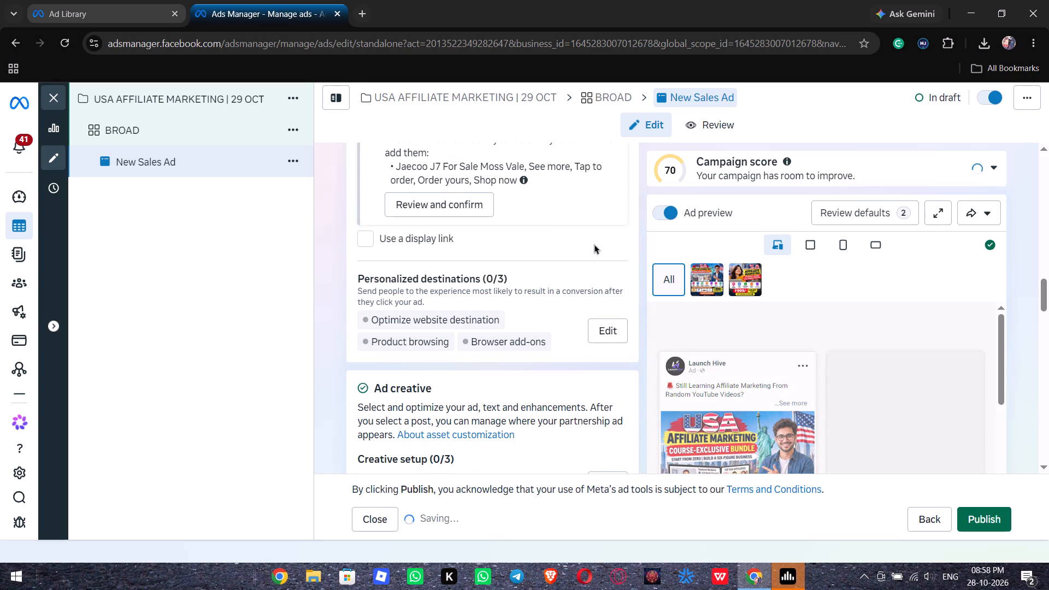
{"action": "scroll", "coordinate": [594, 244], "scroll_direction": "up", "scroll_amount": 4}
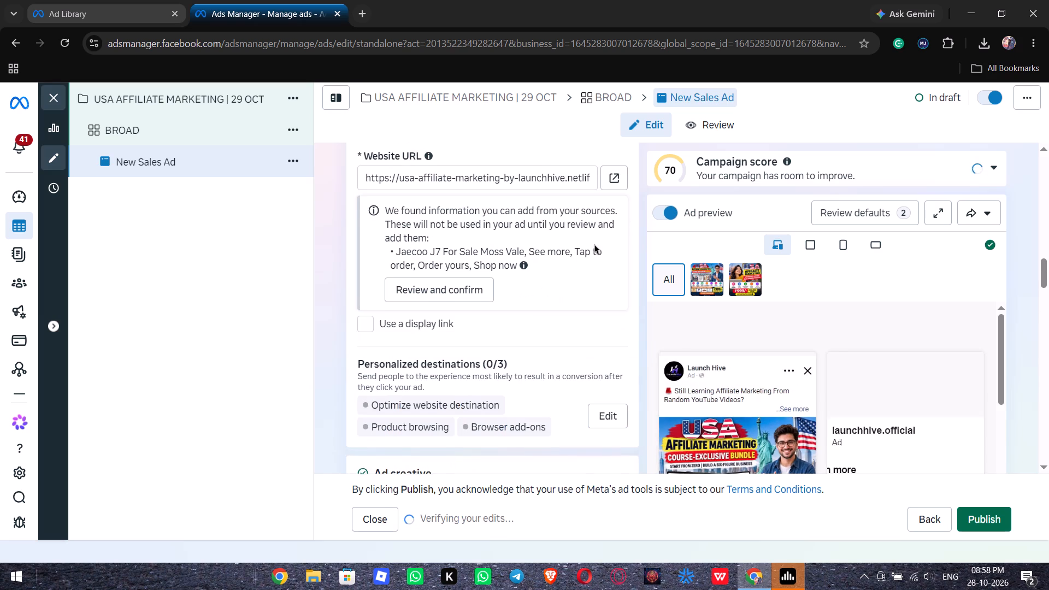
{"action": "scroll", "coordinate": [594, 244], "scroll_direction": "up", "scroll_amount": 2}
{"action": "scroll", "coordinate": [594, 244], "scroll_direction": "down", "scroll_amount": 1}
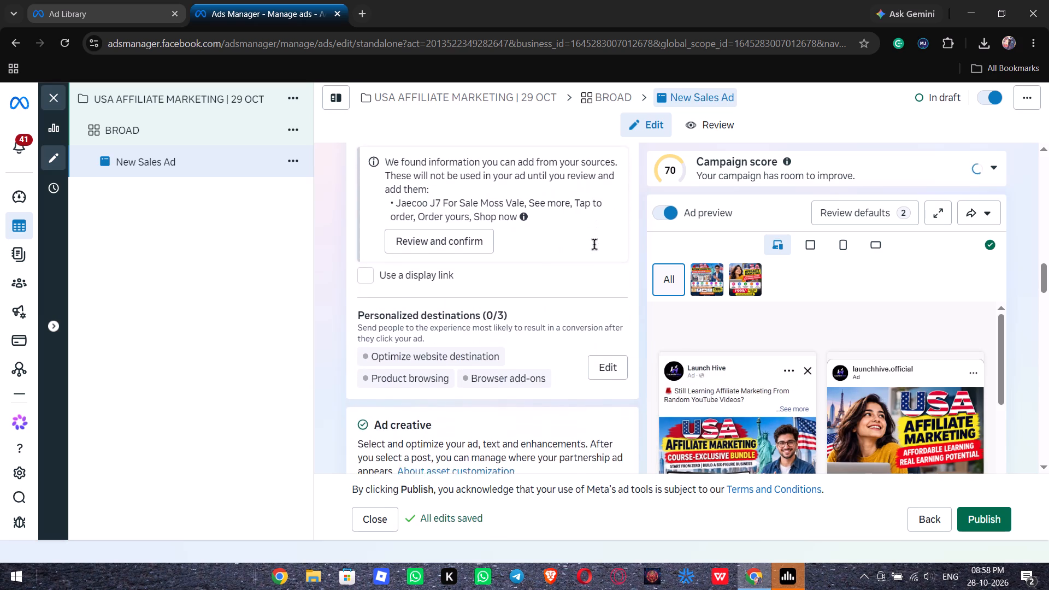
{"action": "scroll", "coordinate": [594, 244], "scroll_direction": "down", "scroll_amount": 3}
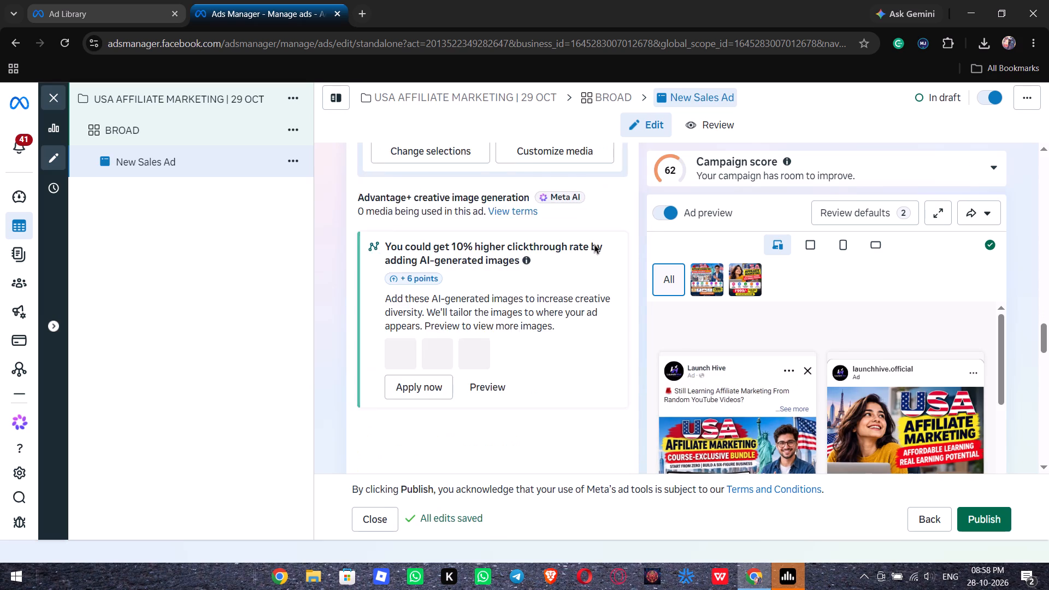
{"action": "scroll", "coordinate": [594, 244], "scroll_direction": "down", "scroll_amount": 3}
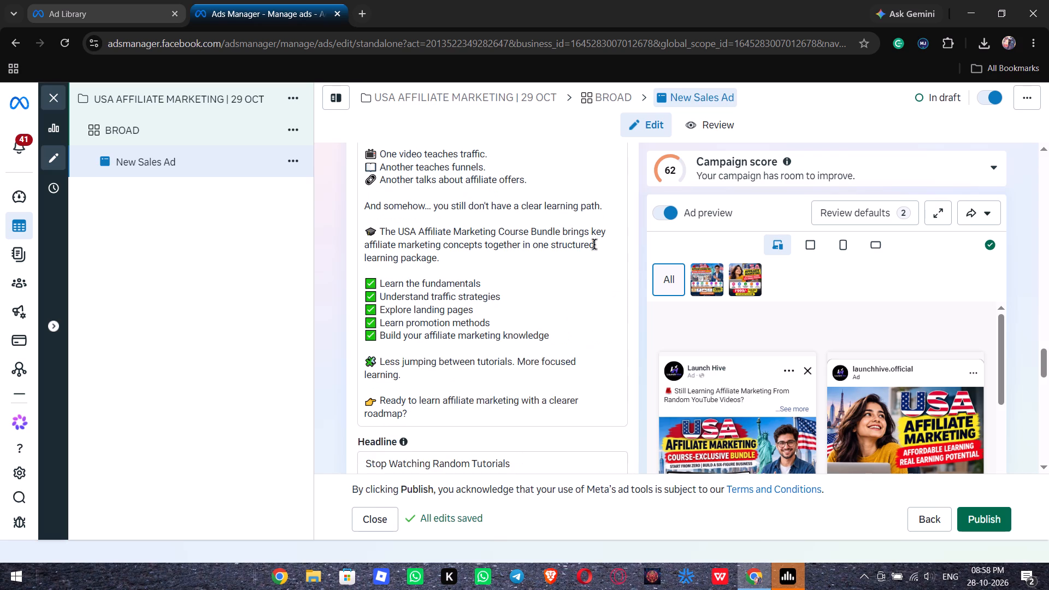
{"action": "scroll", "coordinate": [594, 244], "scroll_direction": "down", "scroll_amount": 13}
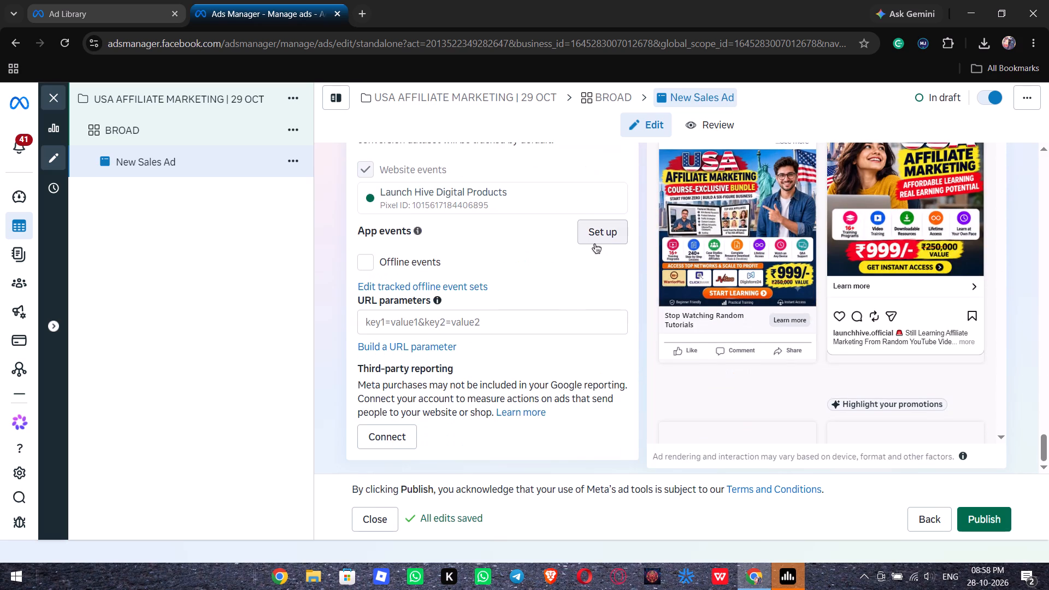
{"action": "scroll", "coordinate": [594, 244], "scroll_direction": "down", "scroll_amount": 2}
Rename the New Sales Ad in the BROAD ad set as AD.
{"action": "double_click", "coordinate": [237, 154]}
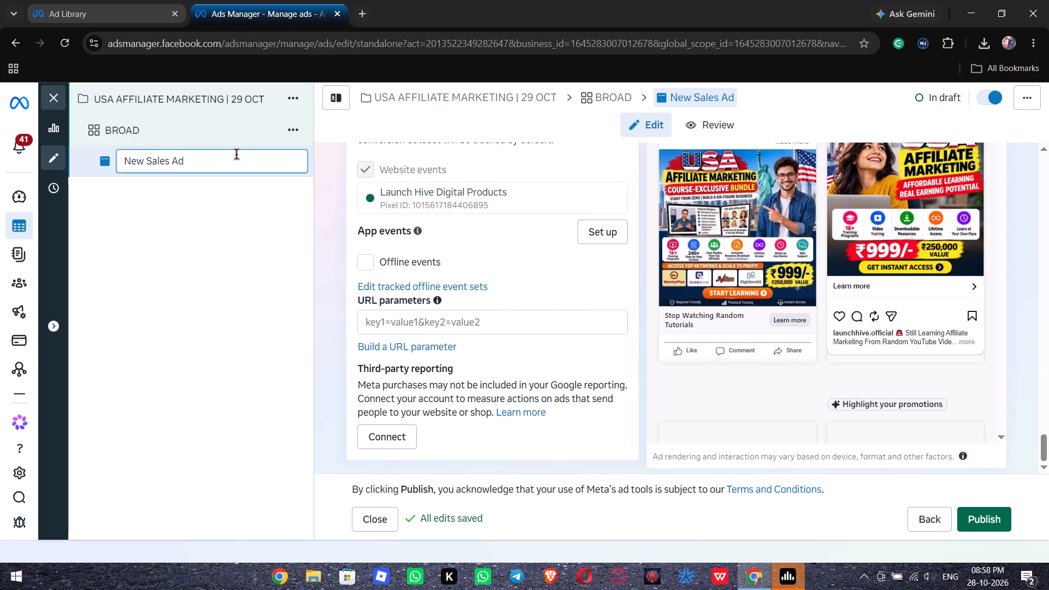
{"action": "type", "text": "AD"}
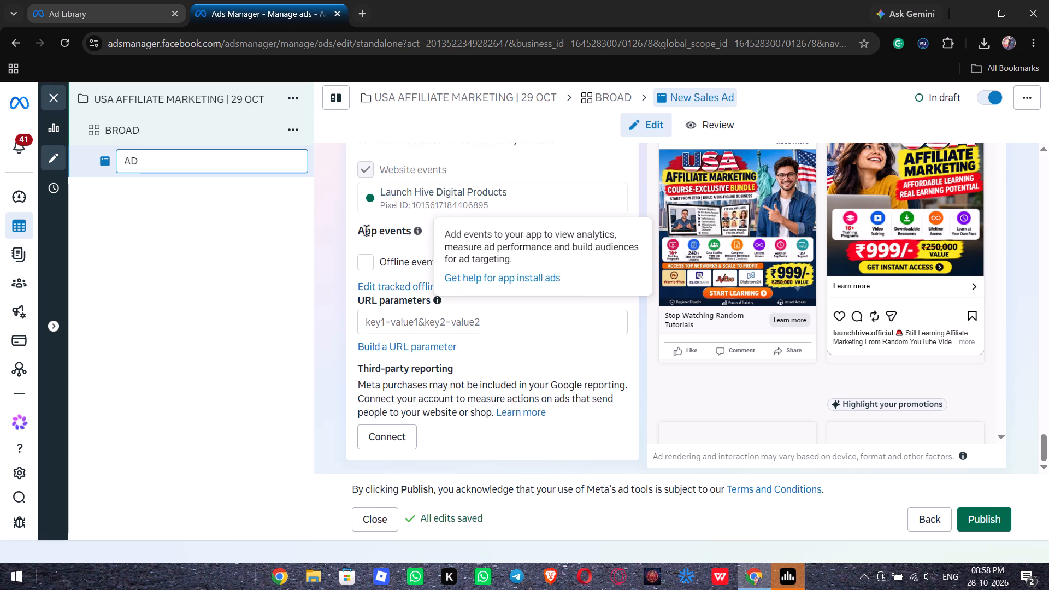
{"action": "left_click", "coordinate": [327, 216]}
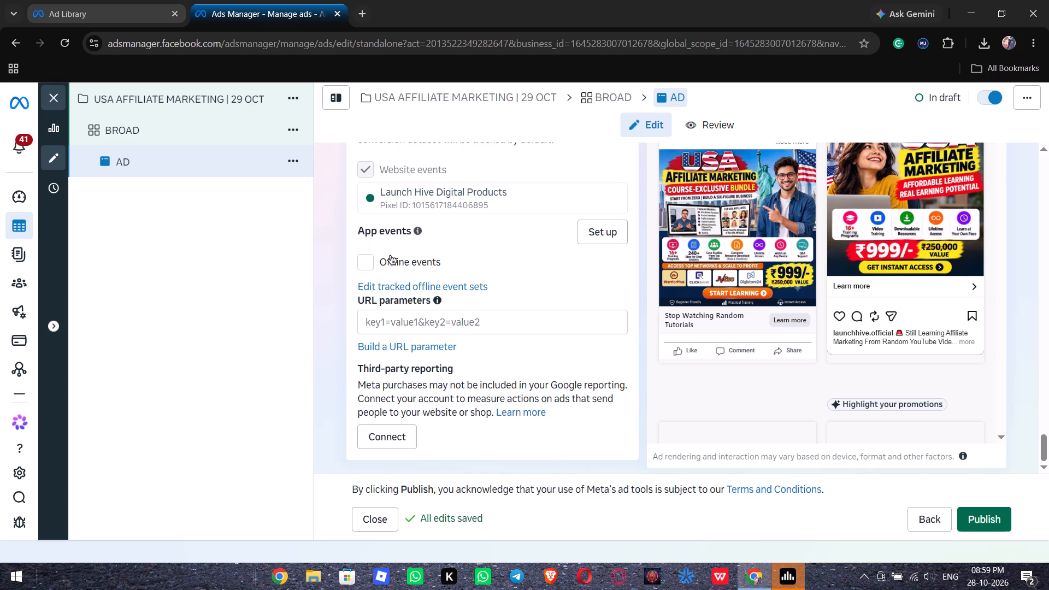
Close the ad editor, clear the campaign, ad set and ad selections, and show the full list of campaigns.
{"action": "left_click", "coordinate": [62, 98]}
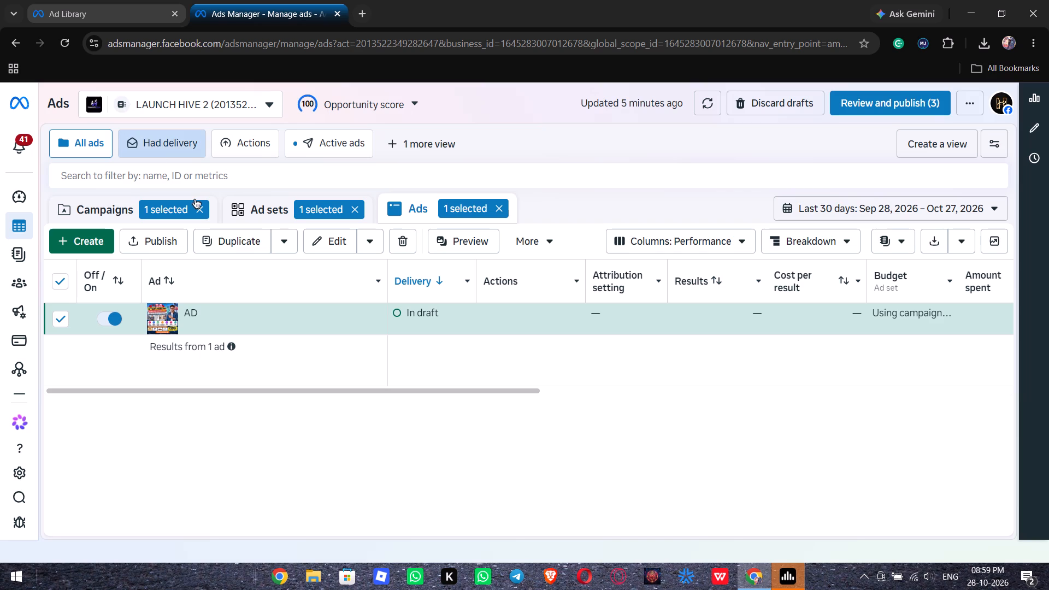
{"action": "left_click", "coordinate": [202, 213]}
{"action": "left_click", "coordinate": [321, 208]}
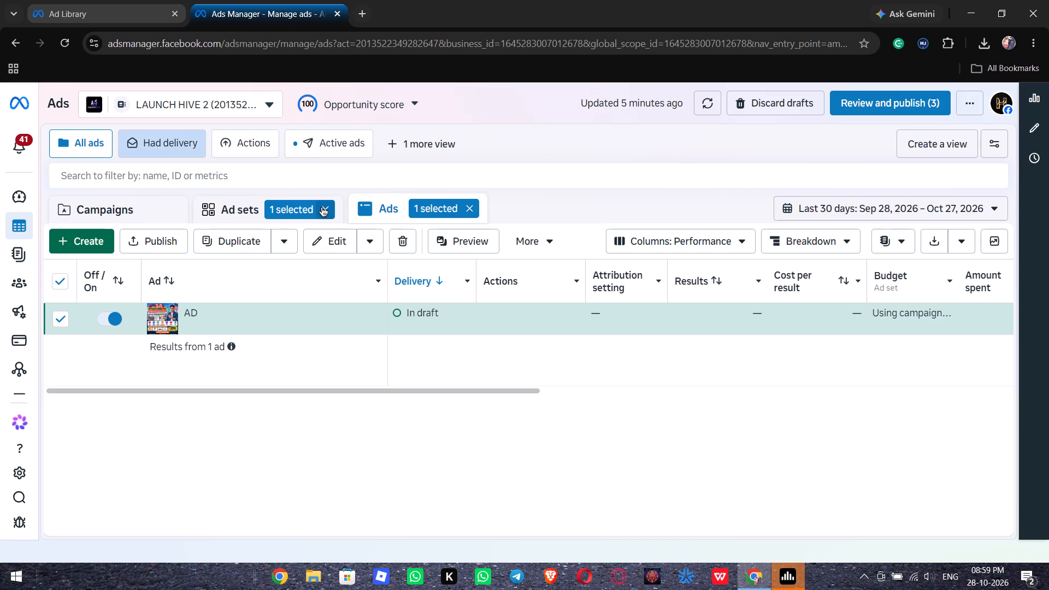
{"action": "left_click", "coordinate": [459, 210]}
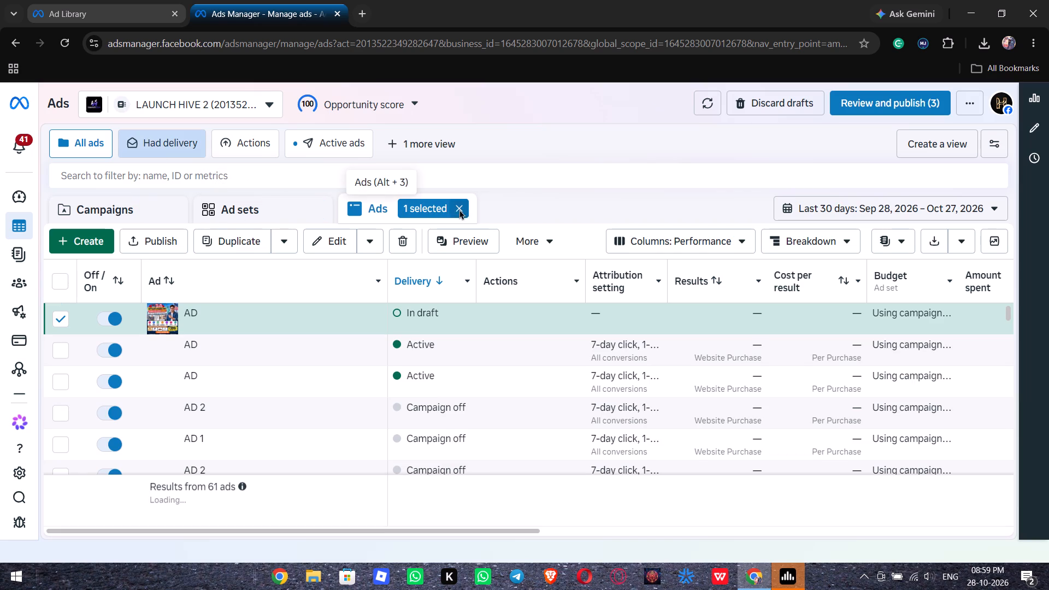
{"action": "left_click", "coordinate": [107, 217]}
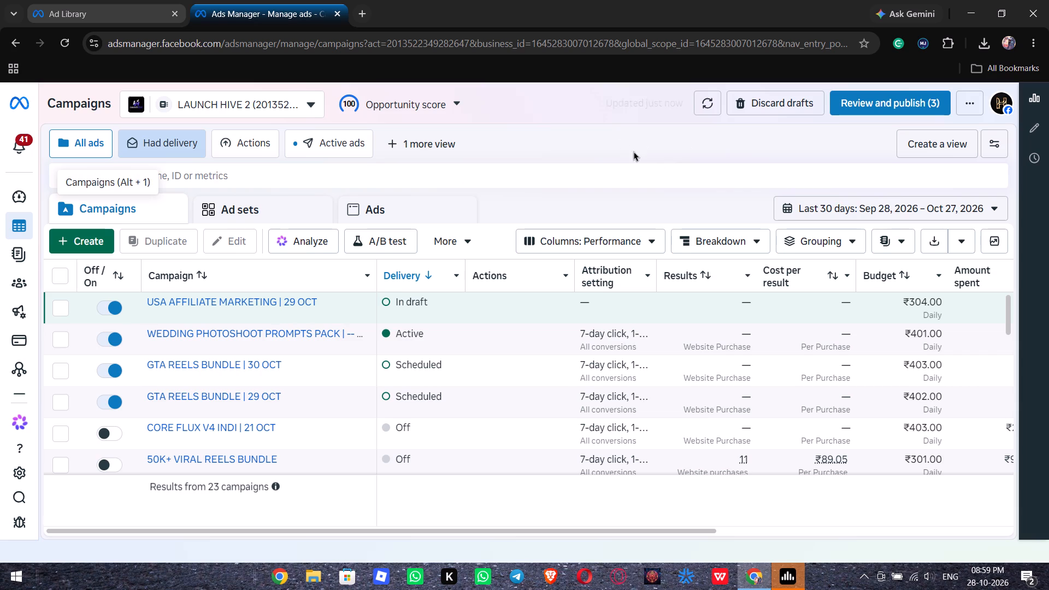
Refresh the campaign table data.
{"action": "left_click", "coordinate": [695, 104]}
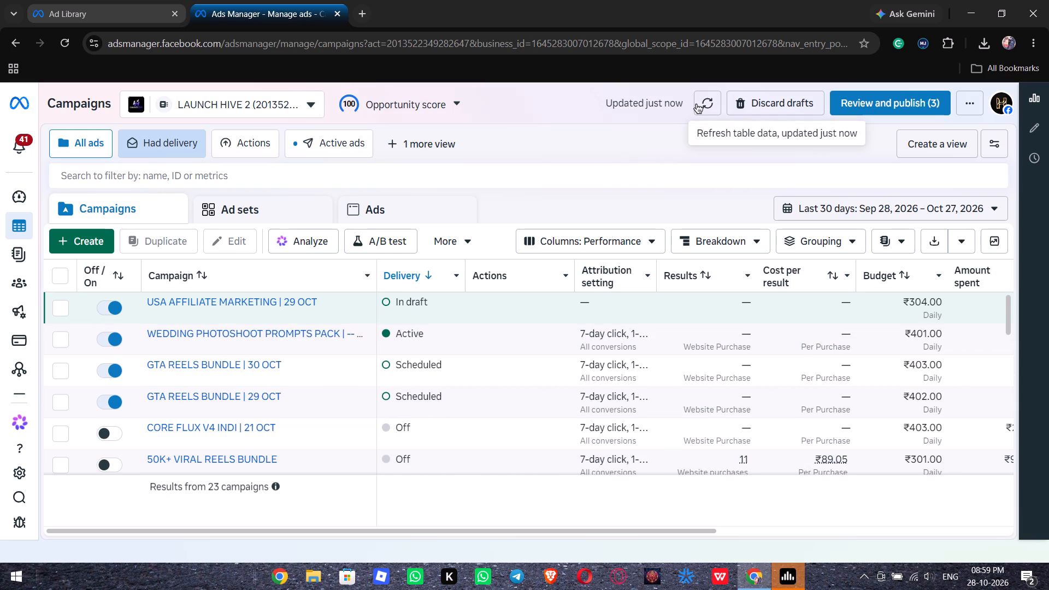
{"action": "left_click", "coordinate": [700, 99]}
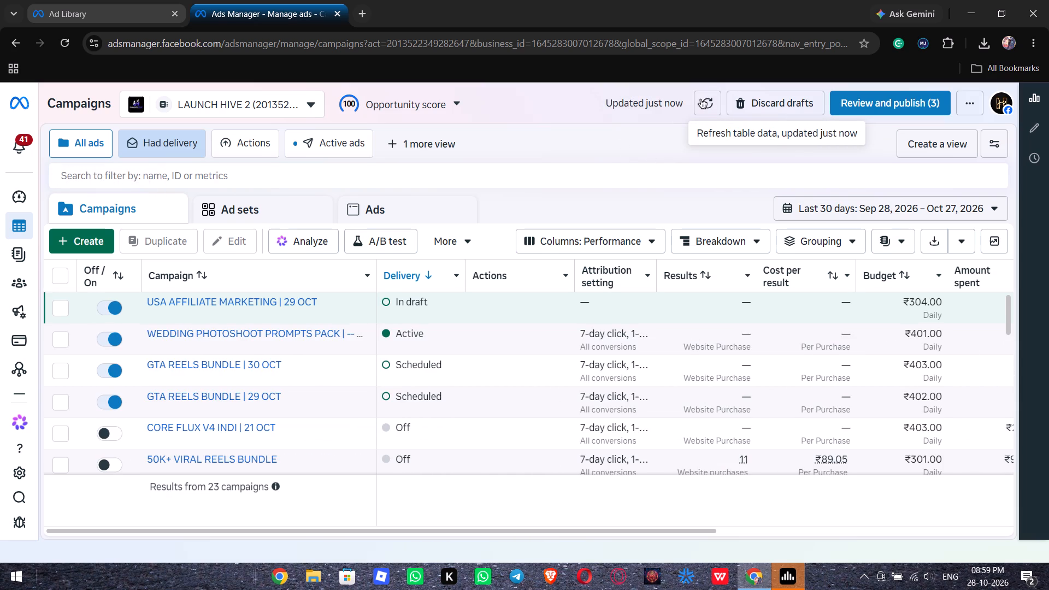
{"action": "left_click", "coordinate": [705, 105]}
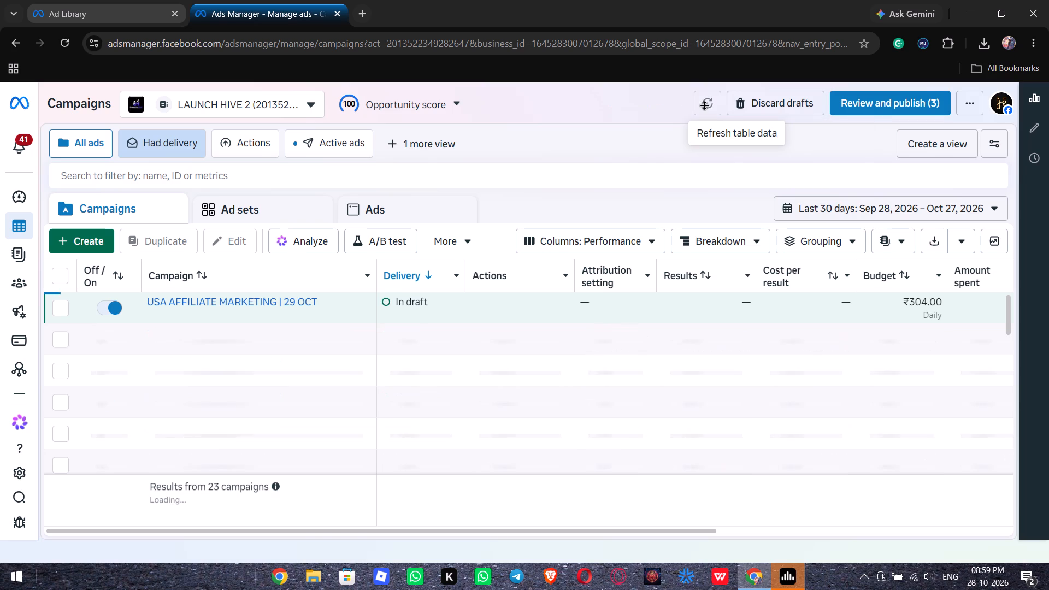